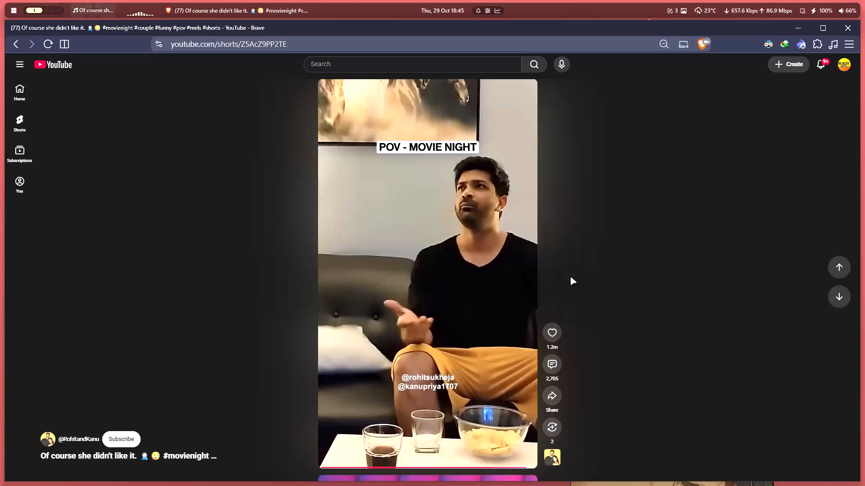
# Replay the ending of the movie night Short with its comments open and pause playback.
pyautogui.click(509, 464)
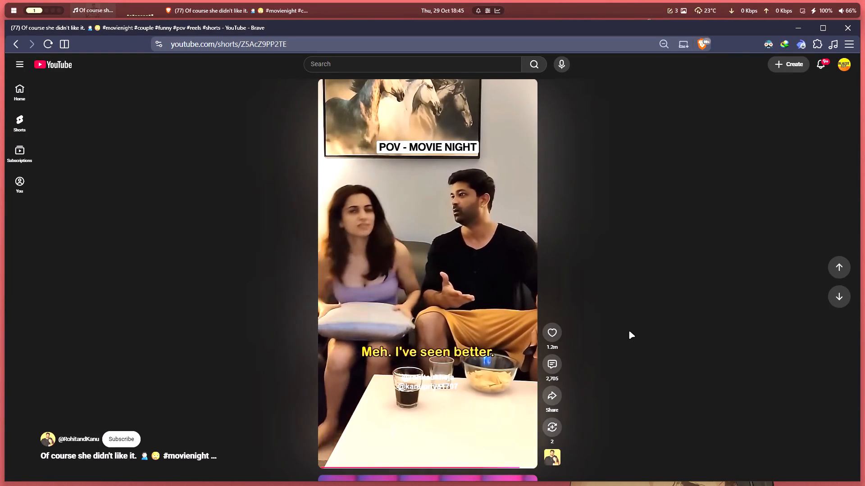
pyautogui.click(548, 365)
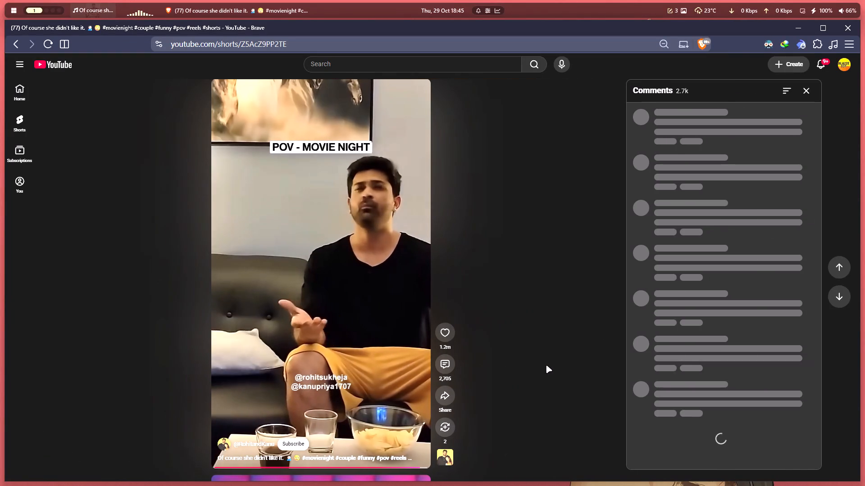
pyautogui.click(361, 304)
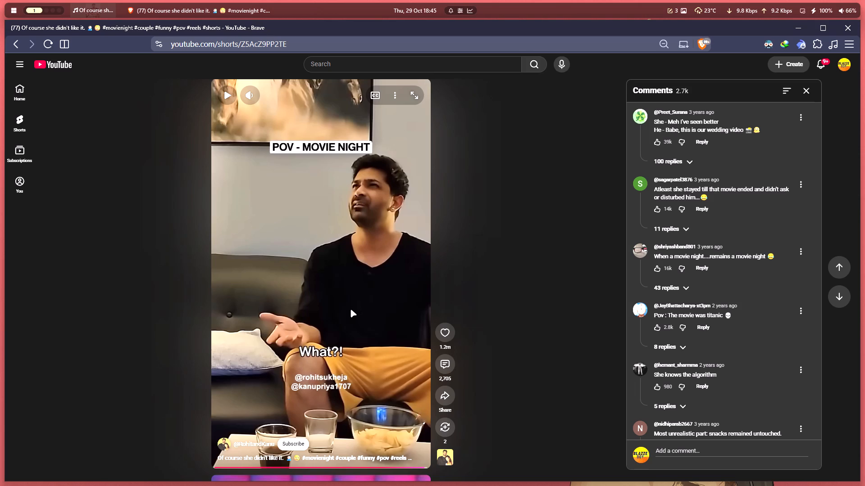
# Like the movie night Short.
pyautogui.click(442, 333)
pyautogui.moveTo(397, 329); pyautogui.dragTo(409, 326)
# Close the comments and move on to the following Short.
pyautogui.click(805, 95)
pyautogui.scroll(-1, 680, 171)
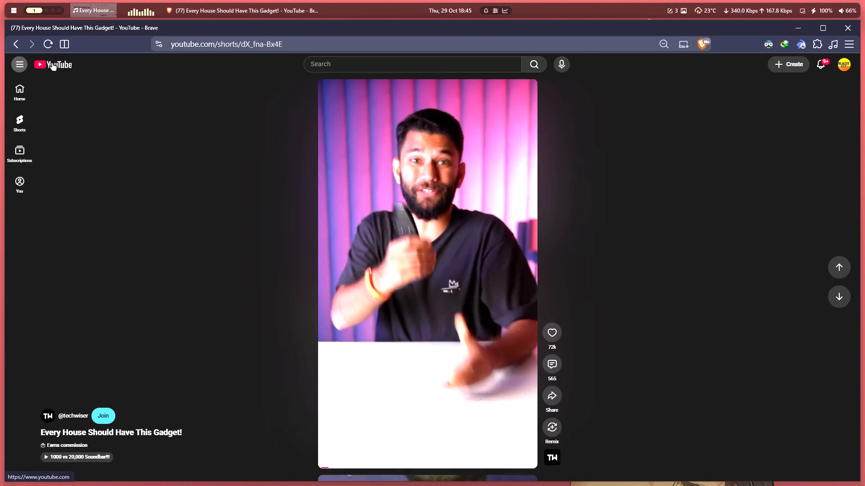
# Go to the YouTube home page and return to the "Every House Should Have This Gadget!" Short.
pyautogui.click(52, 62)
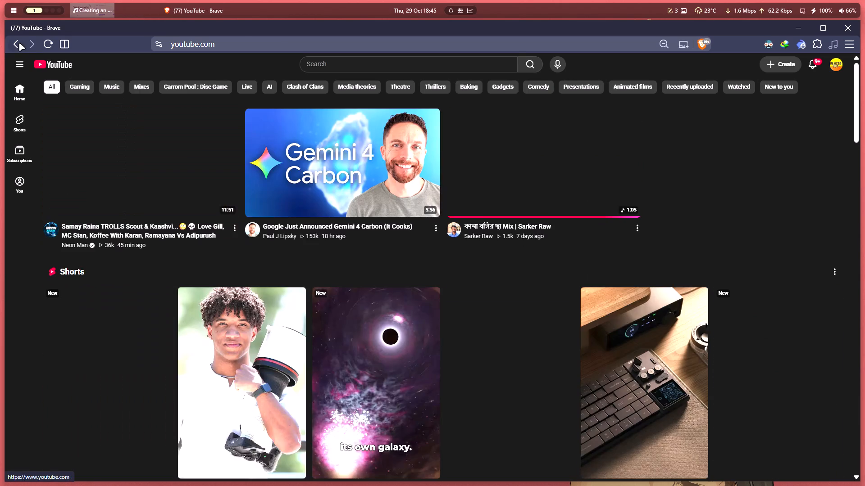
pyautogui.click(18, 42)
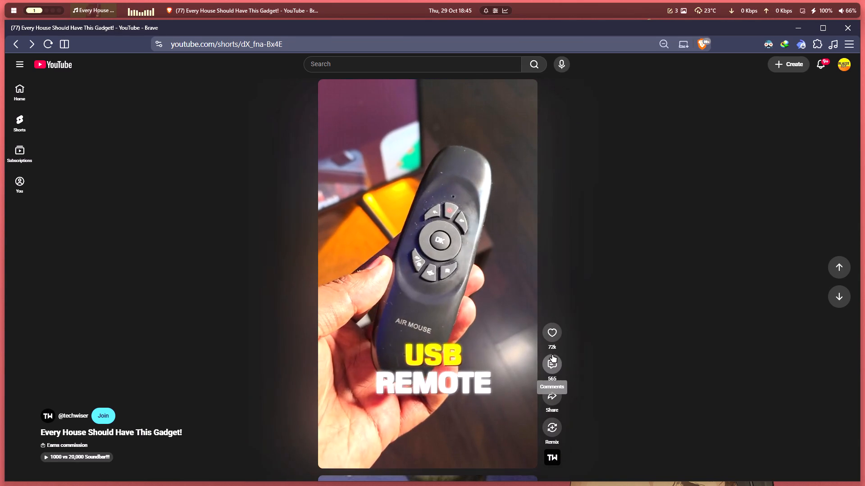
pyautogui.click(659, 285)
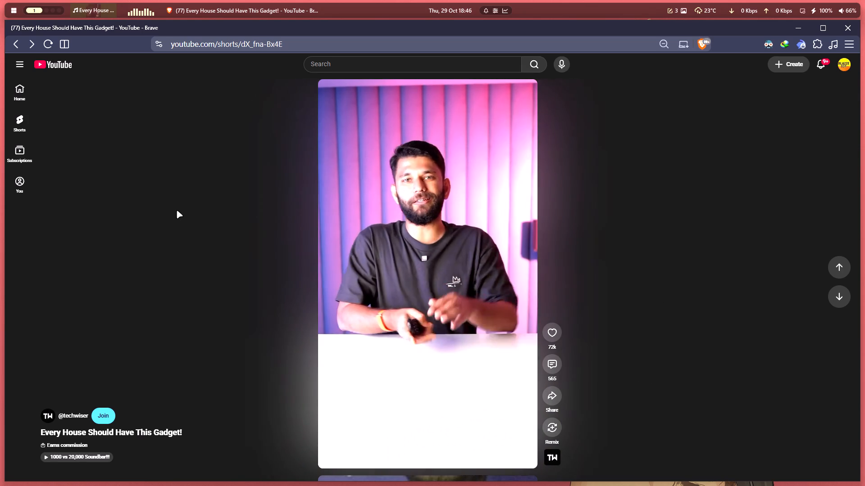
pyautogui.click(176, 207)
# Open the video "Do This IMMEDIATELY Before Hammer Jam 2026 Starts!" from the YouTube home page.
pyautogui.click(59, 60)
pyautogui.click(112, 67)
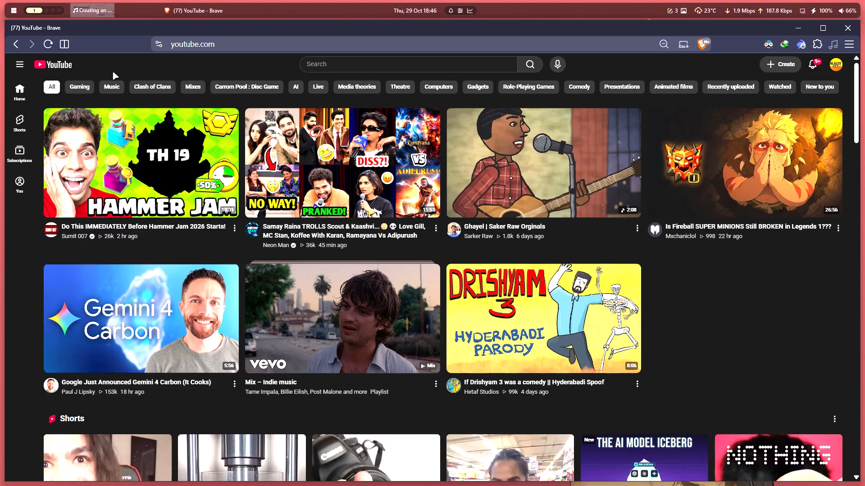
pyautogui.click(97, 150)
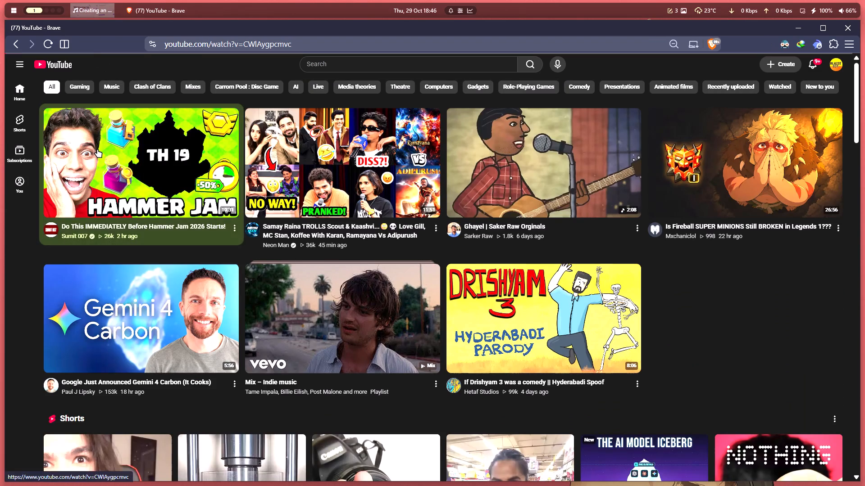
pyautogui.click(135, 72)
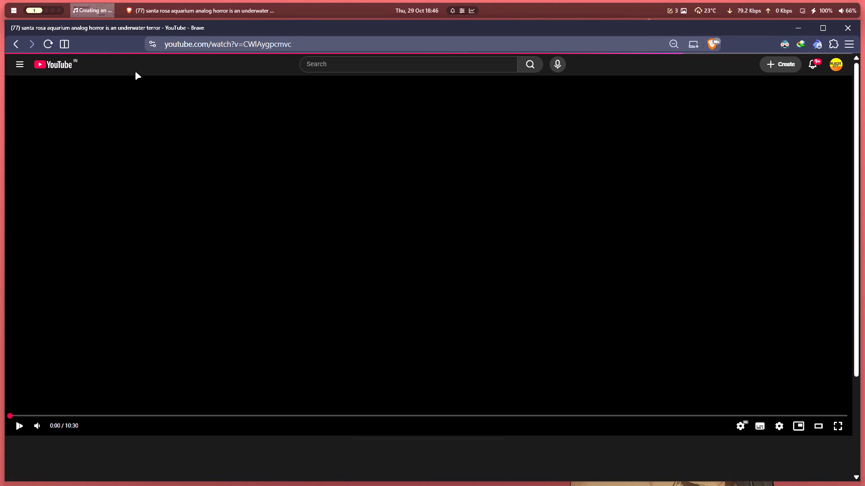
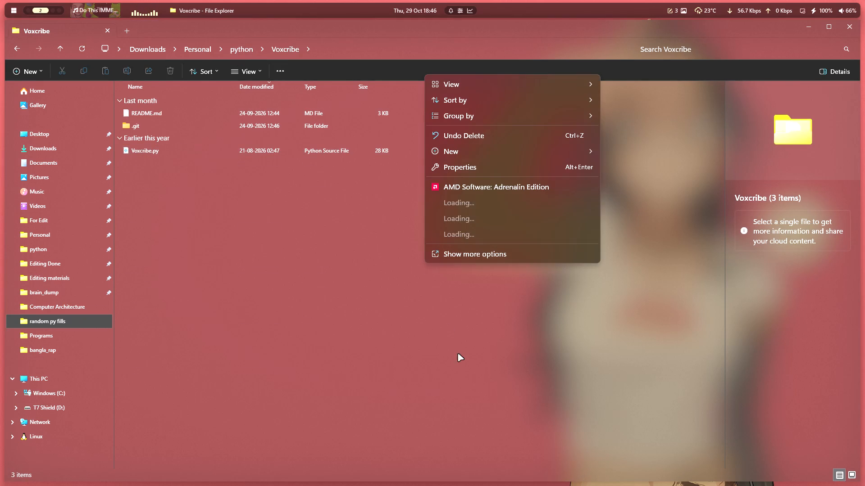
# Open a PowerShell terminal in the Voxcribe folder.
pyautogui.click(479, 236)
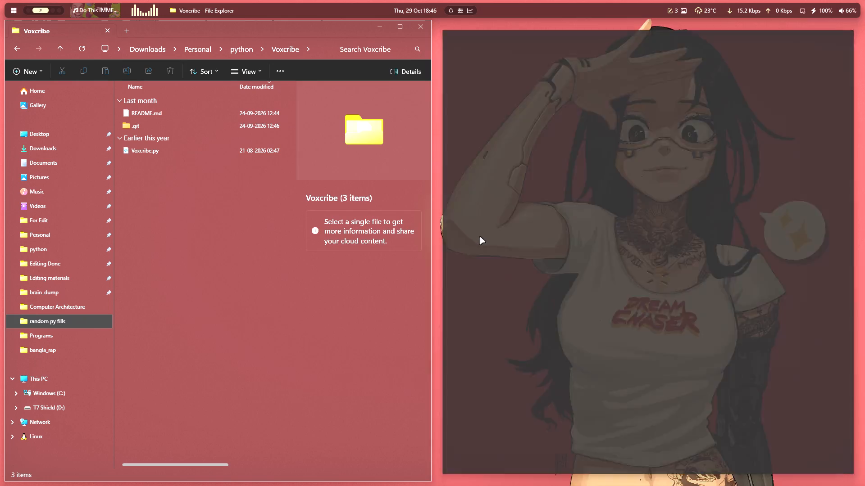
pyautogui.click(851, 27)
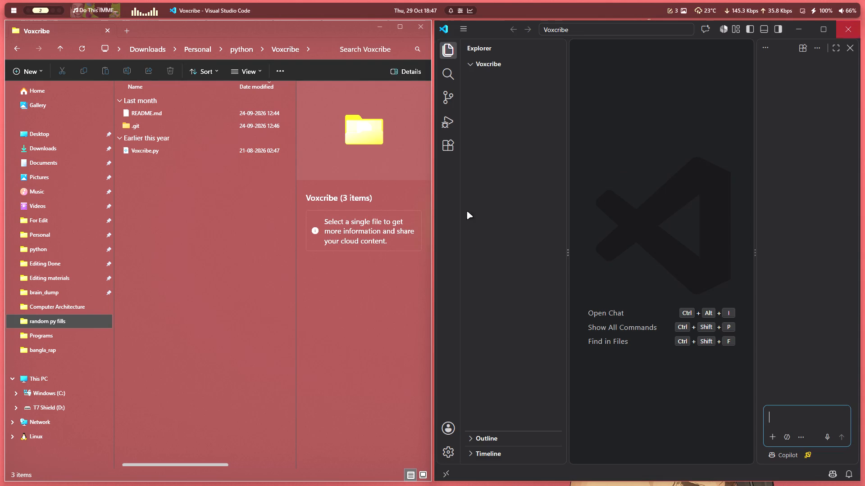
pyautogui.rightClick(304, 242)
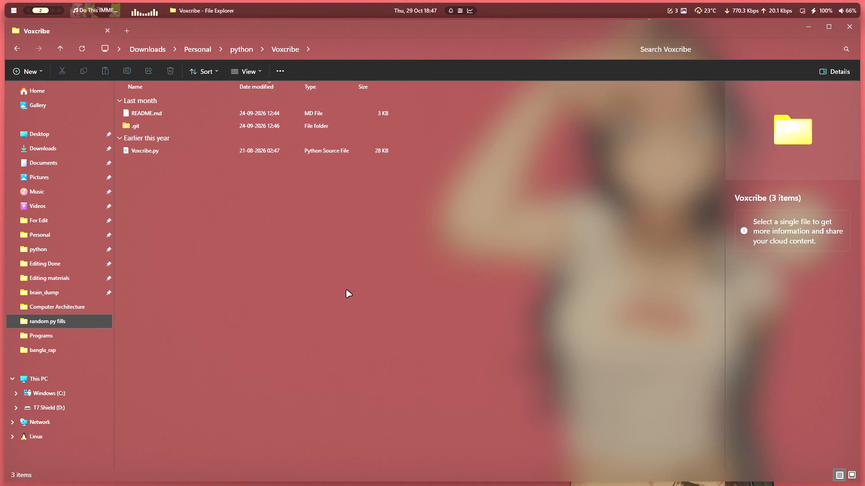
pyautogui.click(329, 372)
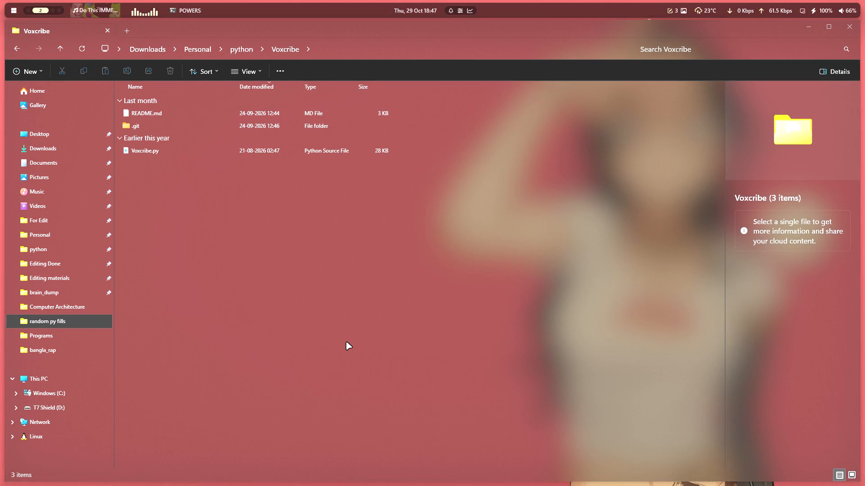
pyautogui.click(565, 321)
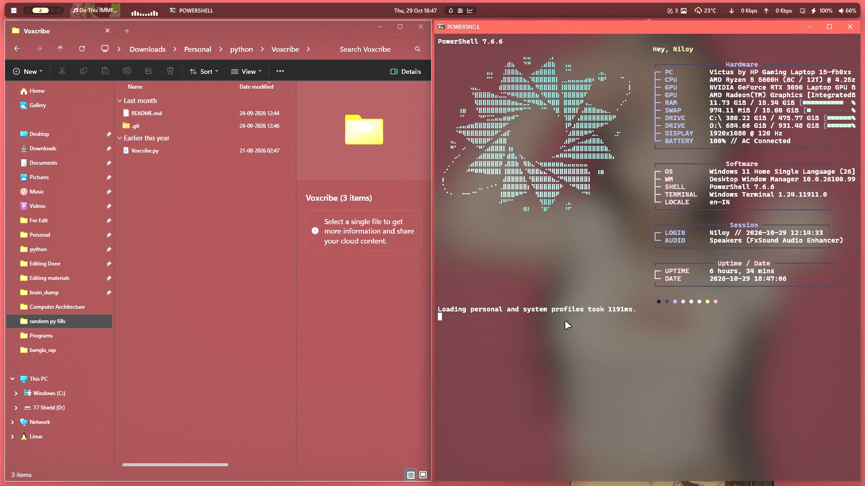
# Clear the terminal and run Voxcribe.py from the Voxcribe folder with Python.
pyautogui.write('cls')
pyautogui.press('Return')
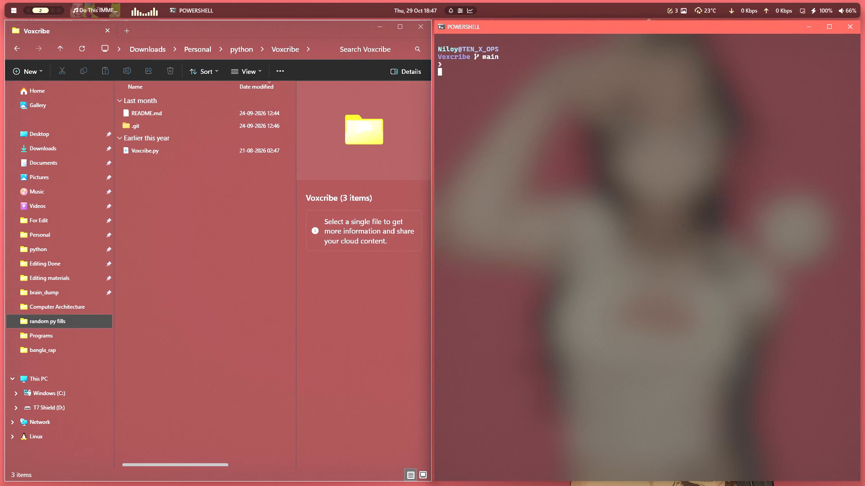
pyautogui.write('python')
pyautogui.press('space')
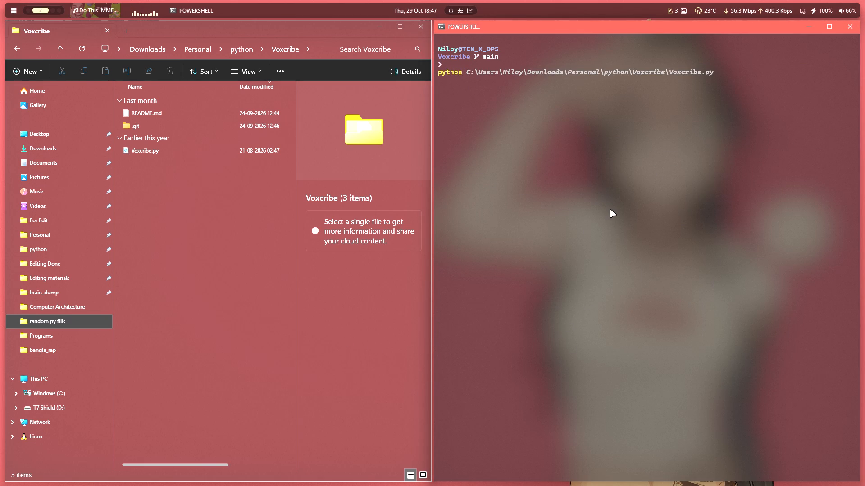
pyautogui.press('Right')
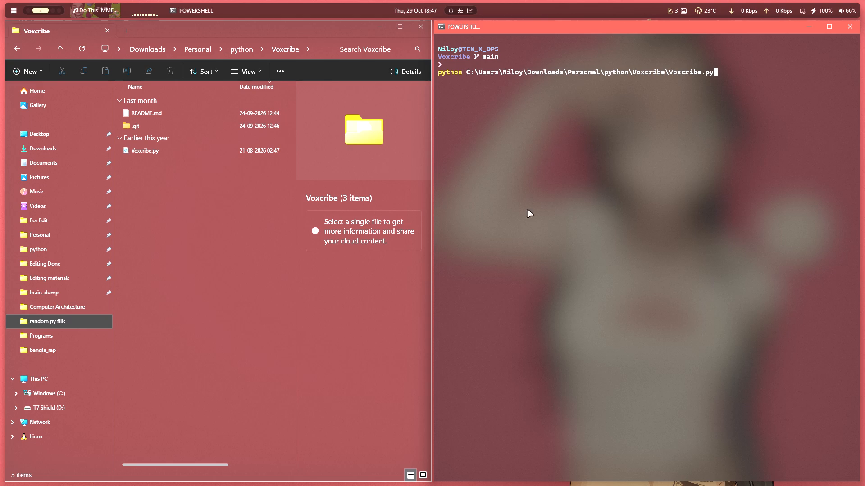
pyautogui.press('Return')
# Browse to the intro-outro folder inside For Edit.
pyautogui.click(53, 269)
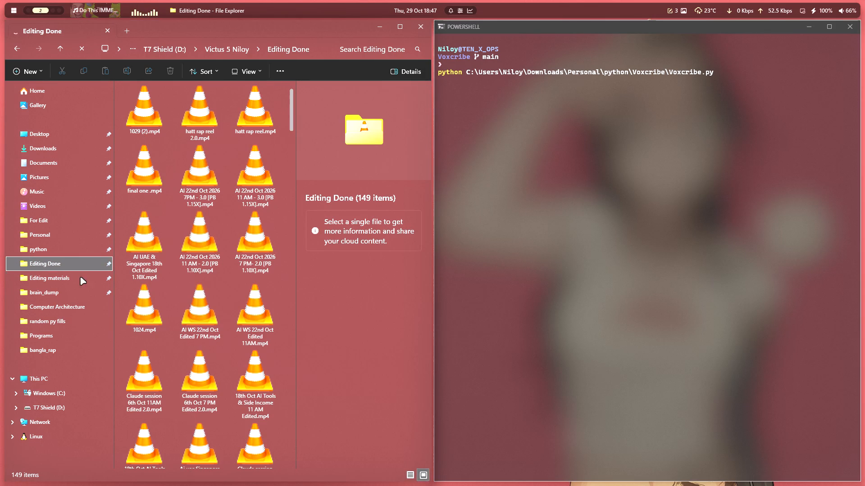
pyautogui.click(63, 222)
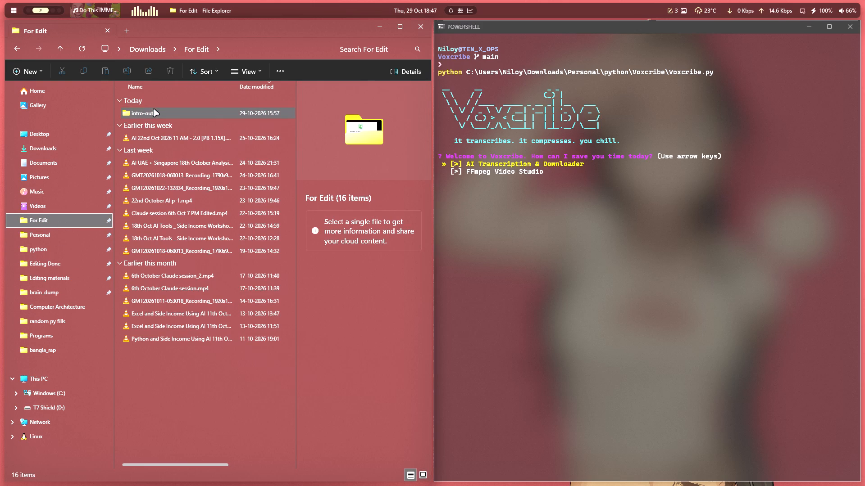
pyautogui.doubleClick(153, 108)
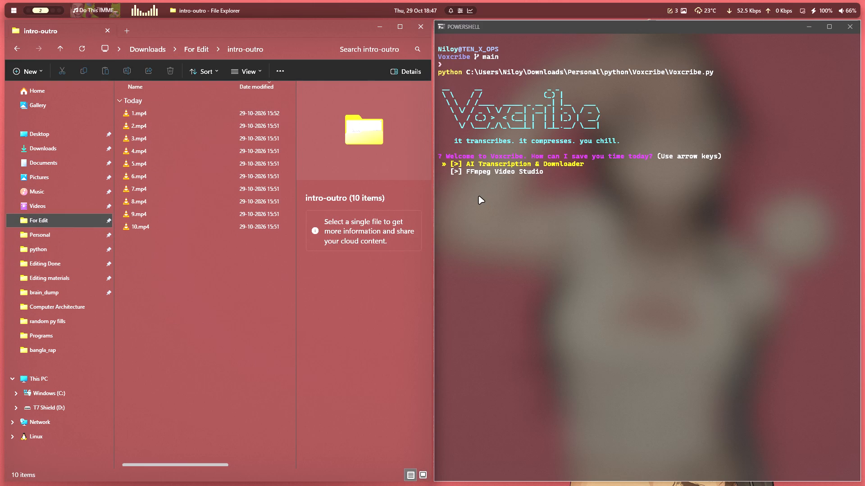
# Choose AI Transcription & Downloader in Voxcribe and supply 2.mp4 from the intro-outro folder as the source file.
pyautogui.press('Return')
pyautogui.click(496, 325)
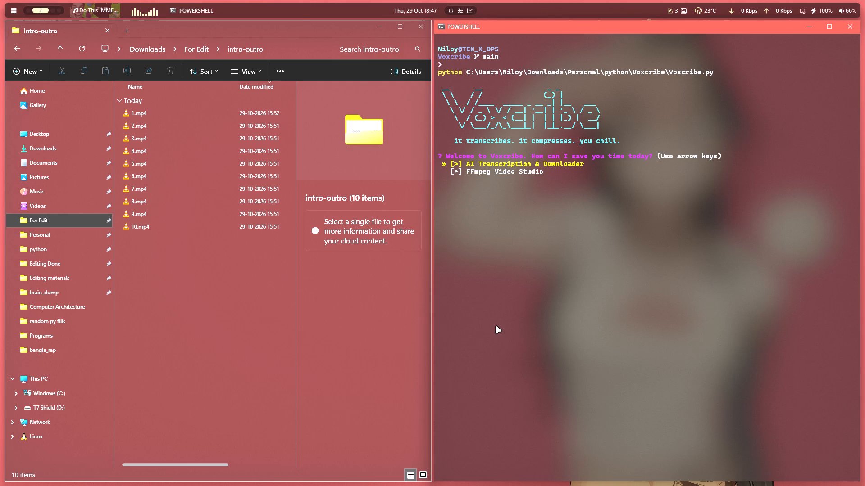
pyautogui.press('Return')
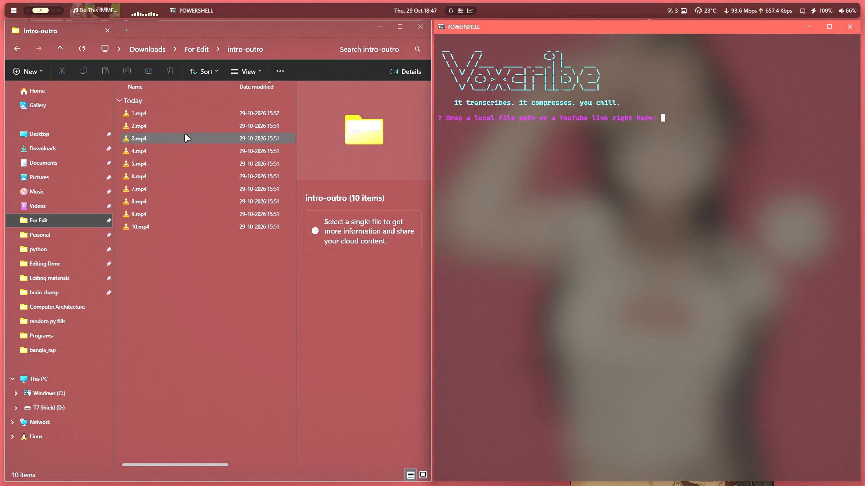
pyautogui.click(187, 126)
pyautogui.moveTo(212, 124); pyautogui.dragTo(577, 186)
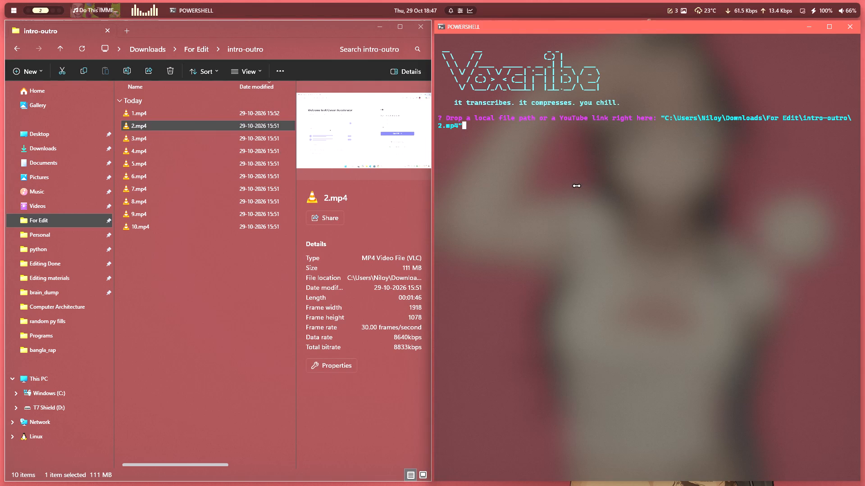
# Transcribe 2.mp4 to TXT only, leaving out the SRT format, with the audio translated to English.
pyautogui.press('Return')
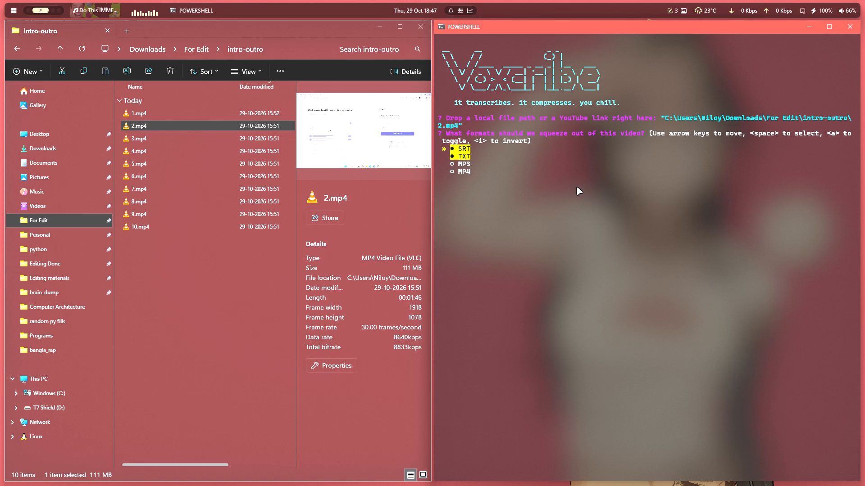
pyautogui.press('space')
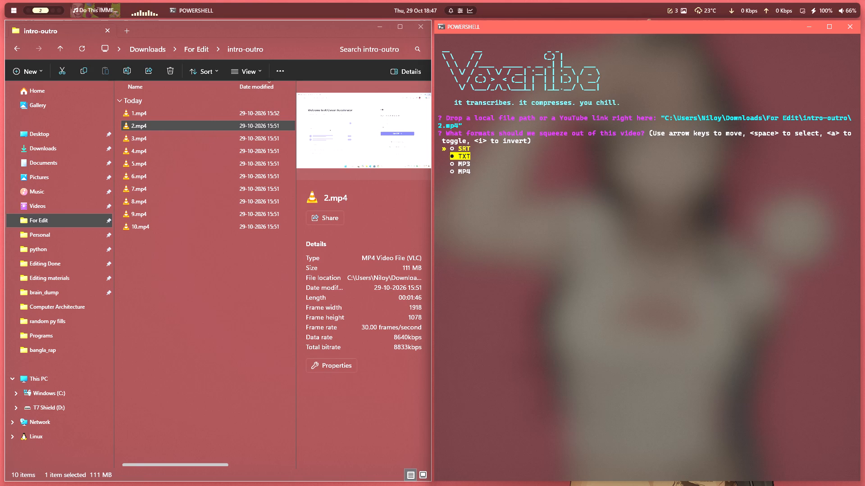
pyautogui.press('Return')
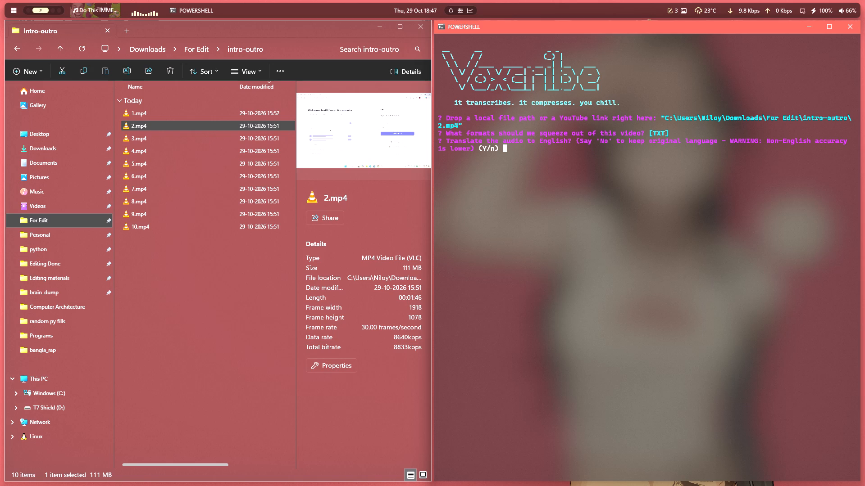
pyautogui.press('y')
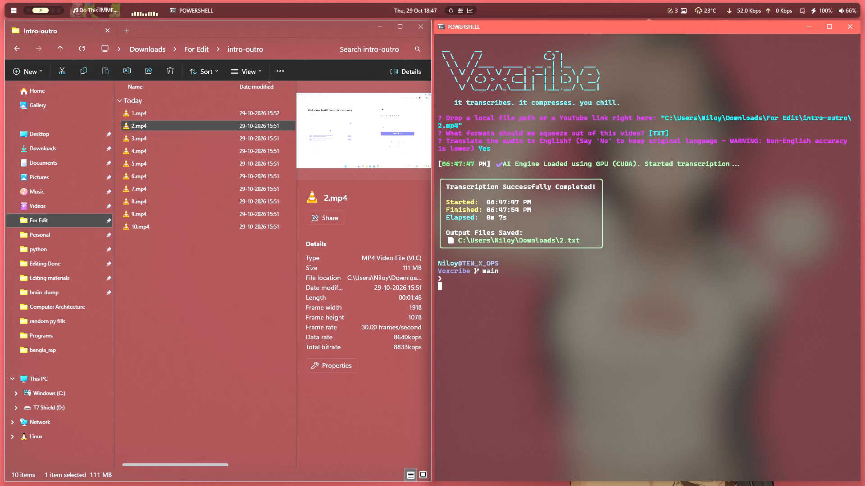
# Run Voxcribe.py again and use AI Transcription & Downloader to transcribe 3.mp4 from the intro-outro folder to TXT only, translated to English.
pyautogui.press('Up')
pyautogui.press('Return')
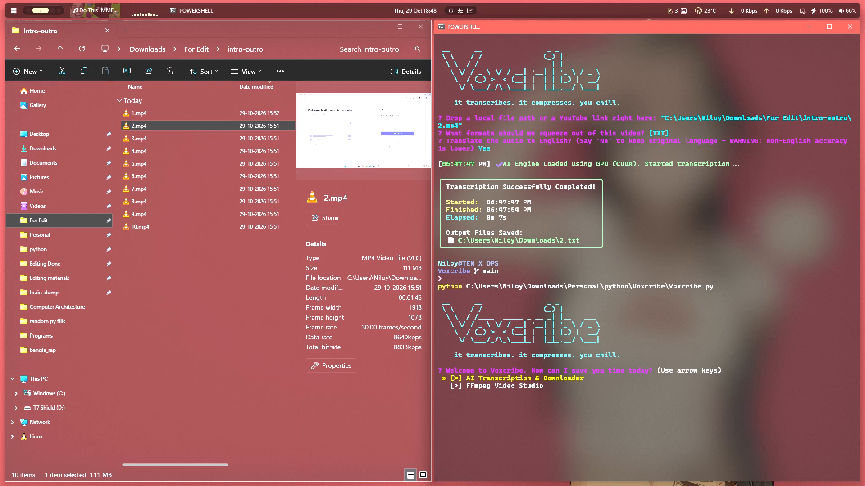
pyautogui.press('Return')
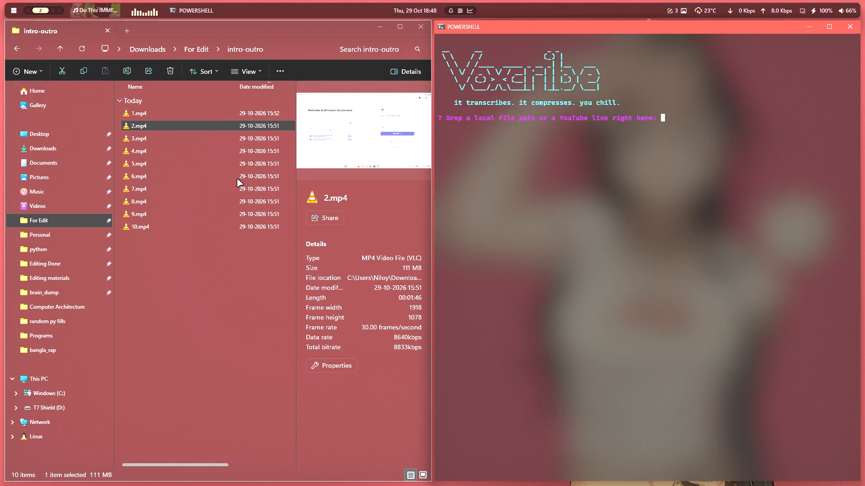
pyautogui.click(196, 138)
pyautogui.moveTo(230, 138); pyautogui.dragTo(549, 197)
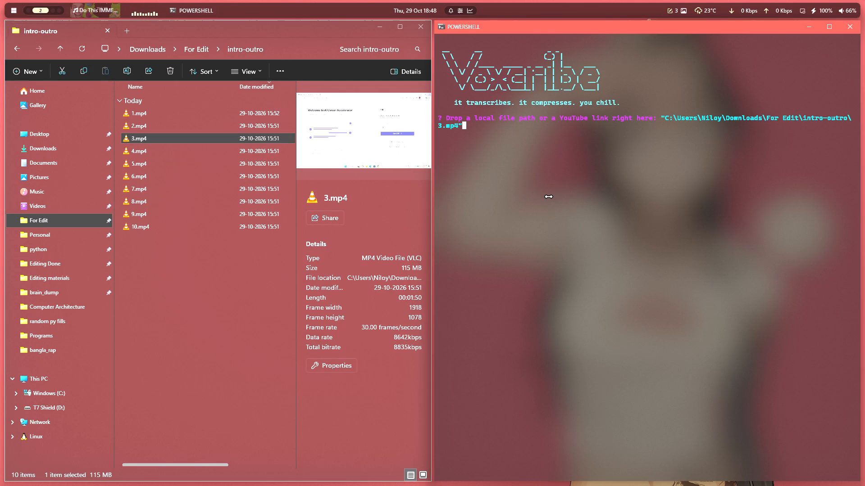
pyautogui.press('Return')
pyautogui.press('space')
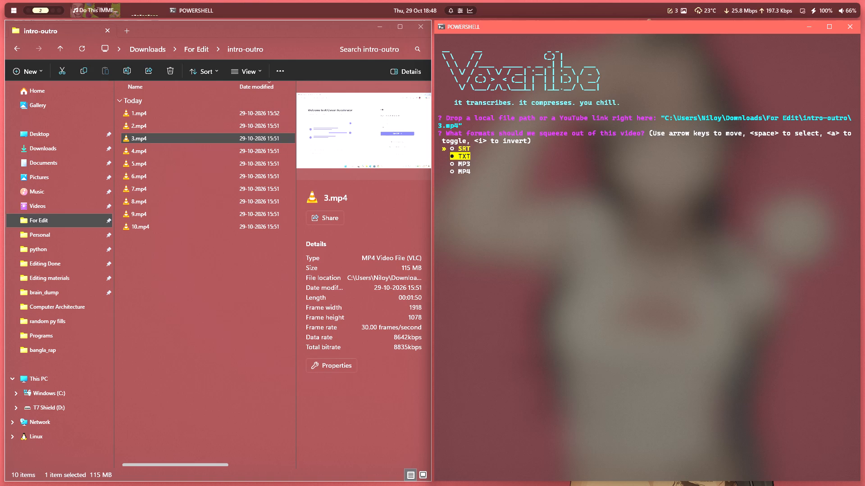
pyautogui.press('Return')
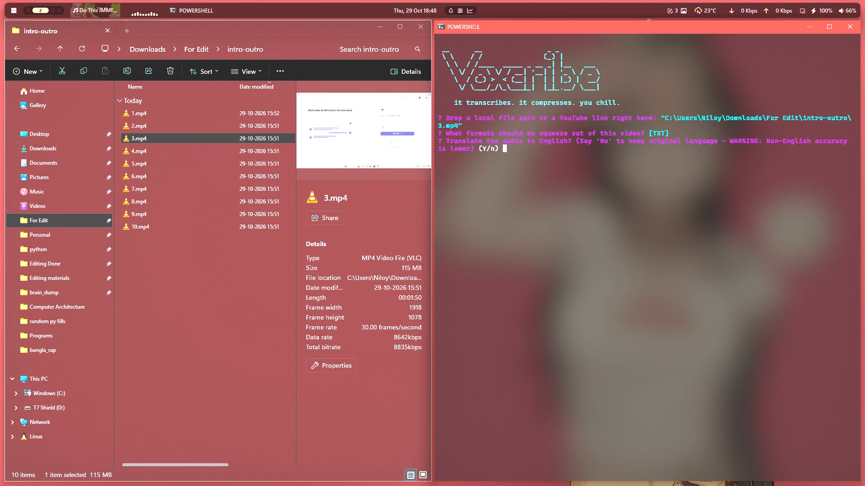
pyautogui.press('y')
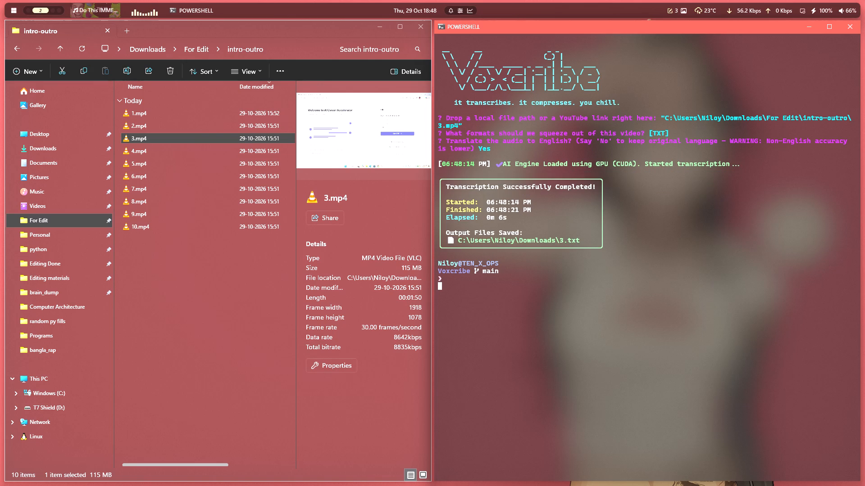
# Run Voxcribe.py again and select 4.mp4 in the intro-outro folder as the video for transcription.
pyautogui.press('Up')
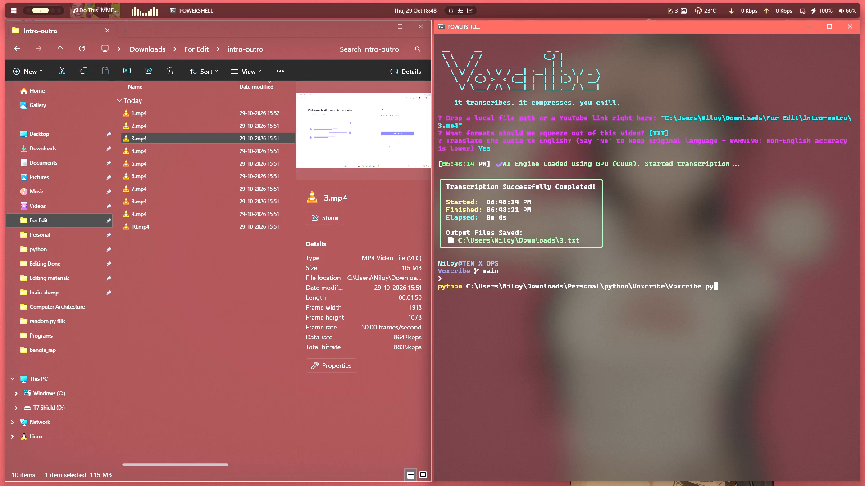
pyautogui.press('Return')
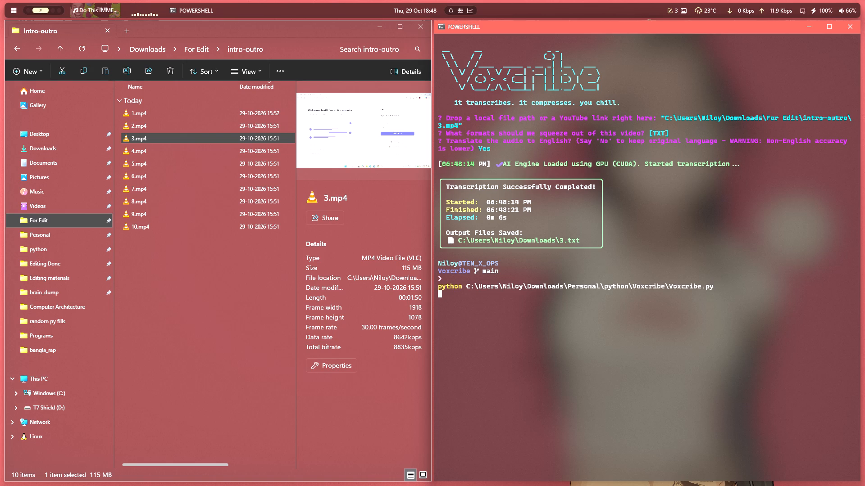
pyautogui.click(147, 150)
pyautogui.click(576, 190)
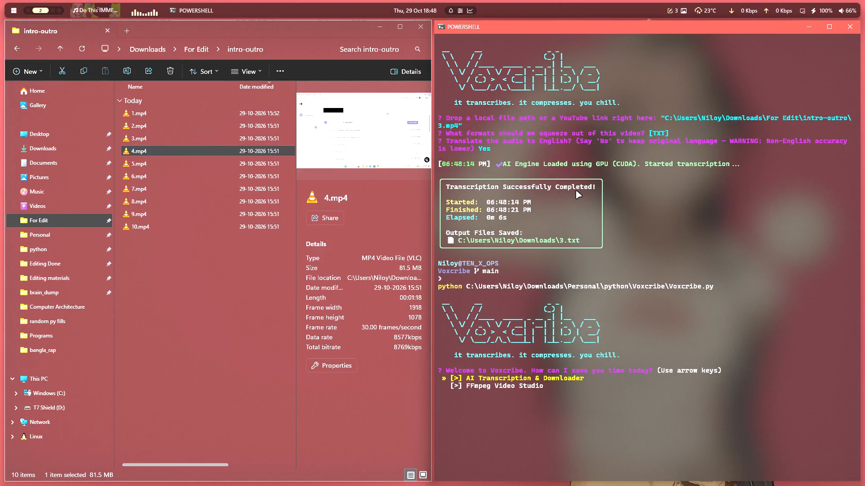
# Choose AI Transcription & Downloader in Voxcribe and submit 4.mp4 from the intro-outro folder as the source file.
pyautogui.press('Return')
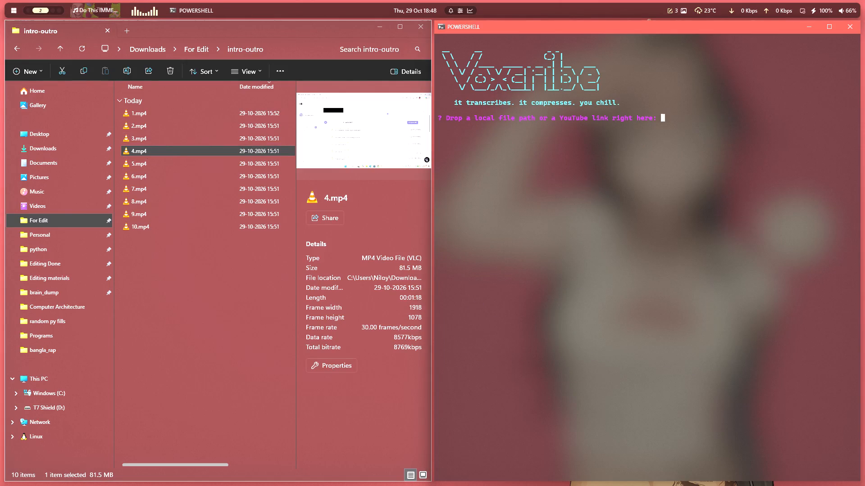
pyautogui.moveTo(237, 151); pyautogui.dragTo(501, 165)
pyautogui.press('Return')
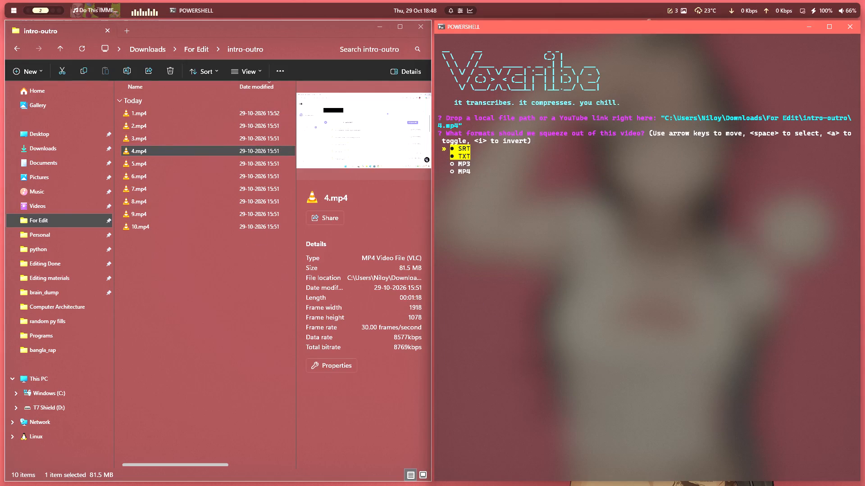
# Transcribe 4.mp4 to TXT only, leaving out SRT, and have the audio translated to English.
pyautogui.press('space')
pyautogui.press('Return')
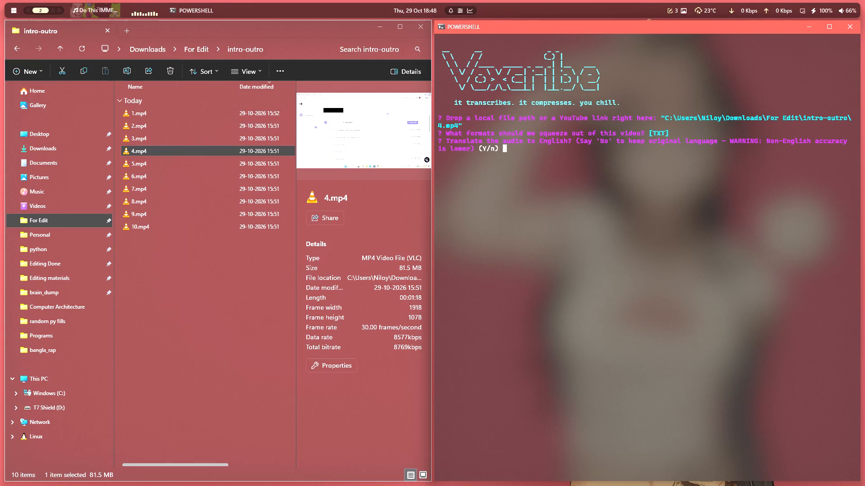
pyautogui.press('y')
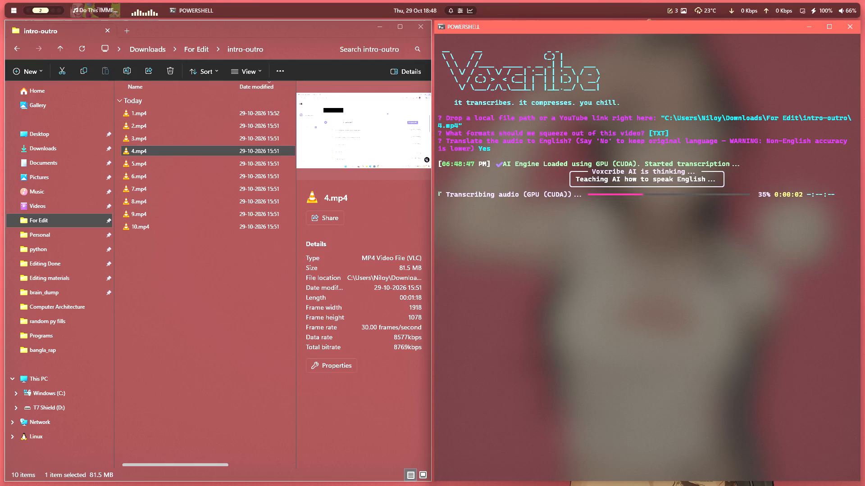
# Rerun Voxcribe.py, choose AI Transcription & Downloader and submit 5.mp4 from the intro-outro folder as the source file.
pyautogui.click(167, 162)
pyautogui.click(562, 262)
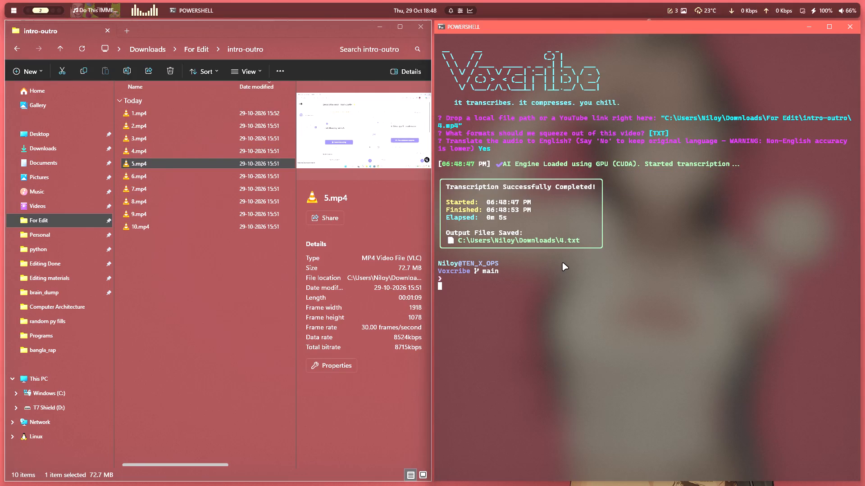
pyautogui.press('Up')
pyautogui.press('Return')
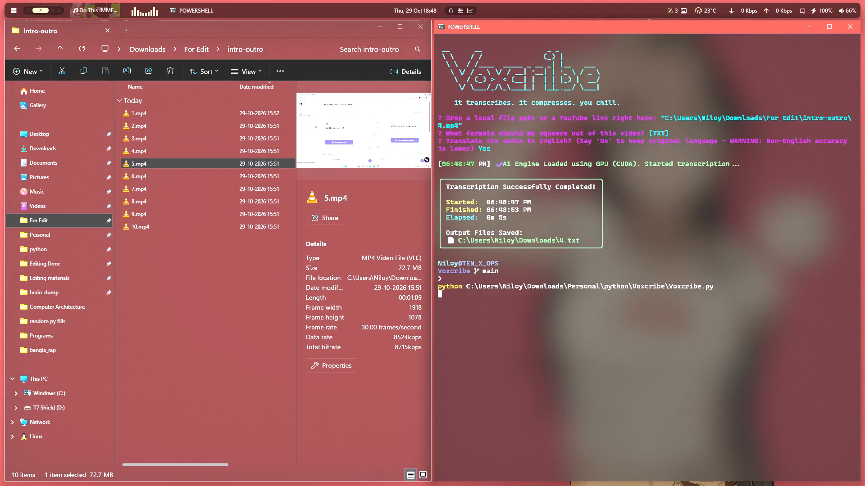
pyautogui.press('Return')
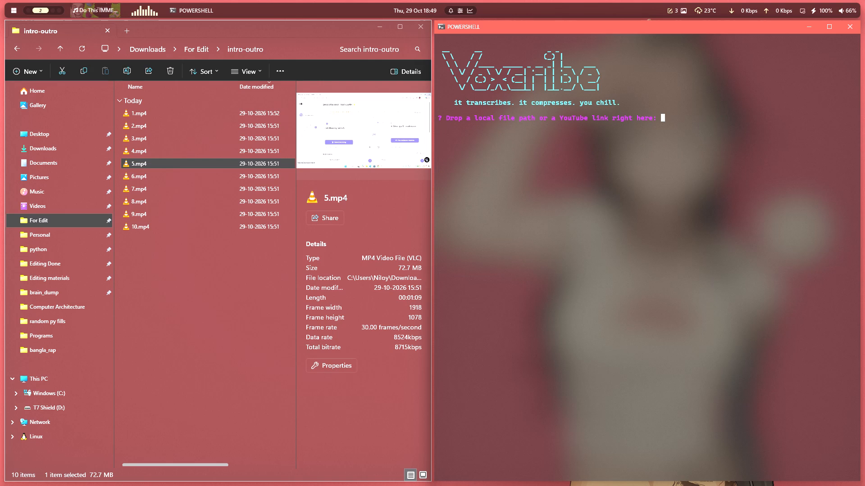
pyautogui.moveTo(188, 163); pyautogui.dragTo(528, 191)
pyautogui.moveTo(528, 191); pyautogui.dragTo(536, 191)
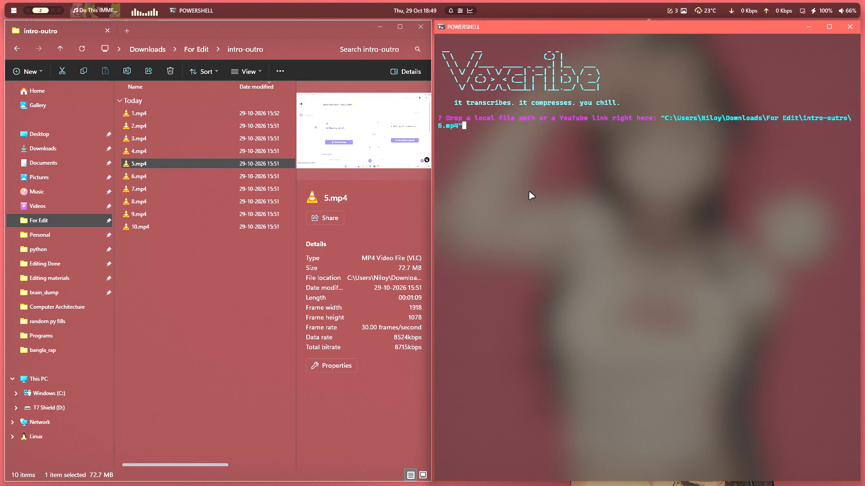
pyautogui.scroll(5, 529, 191)
pyautogui.press('Return')
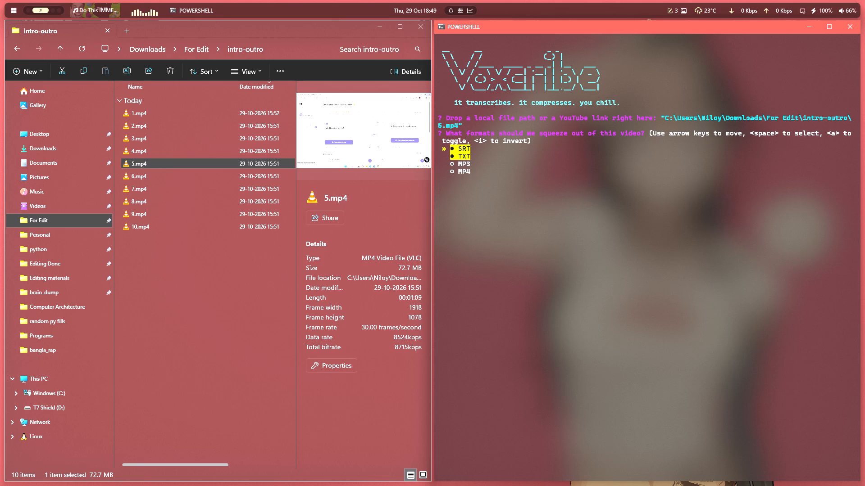
# Transcribe 5.mp4 to TXT only, leaving out SRT, and have the audio translated to English.
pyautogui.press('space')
pyautogui.press('Return')
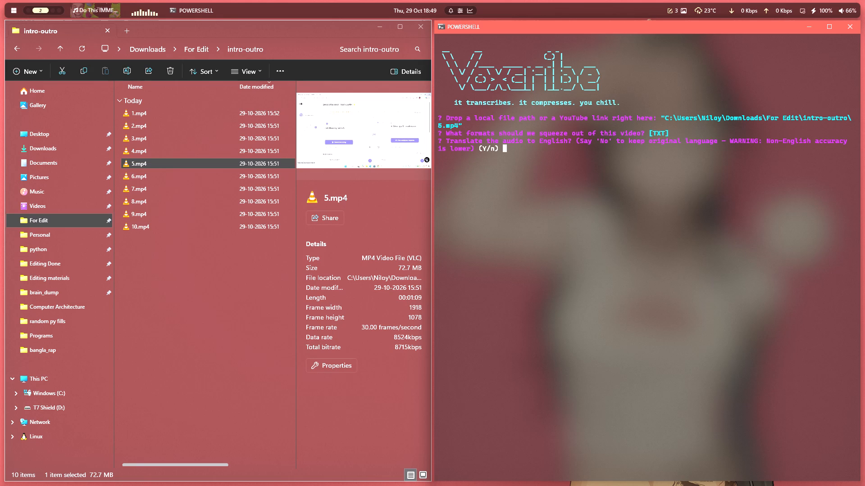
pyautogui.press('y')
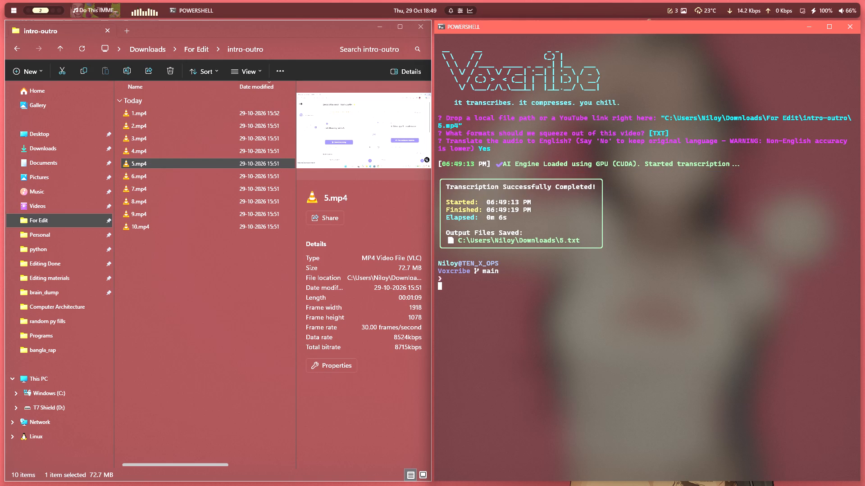
# Rerun Voxcribe.py, choose AI Transcription & Downloader and supply 6.mp4 from the intro-outro folder as the source file.
pyautogui.press('Up')
pyautogui.press('Return')
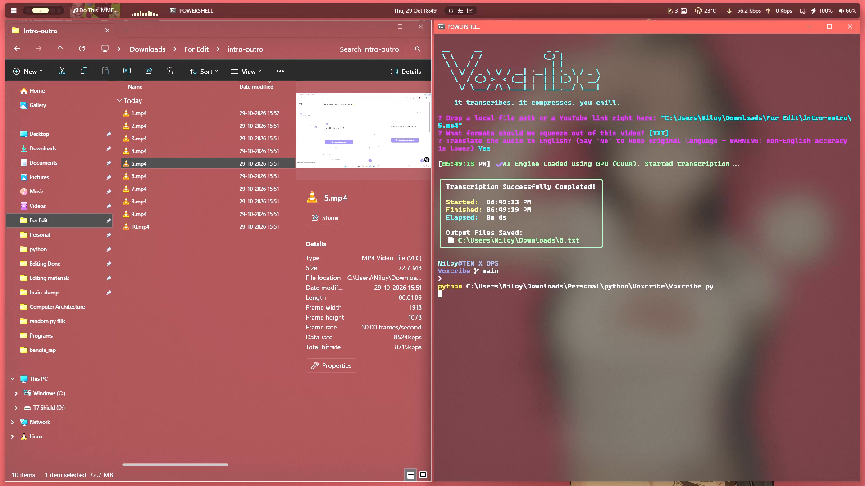
pyautogui.click(172, 177)
pyautogui.click(627, 185)
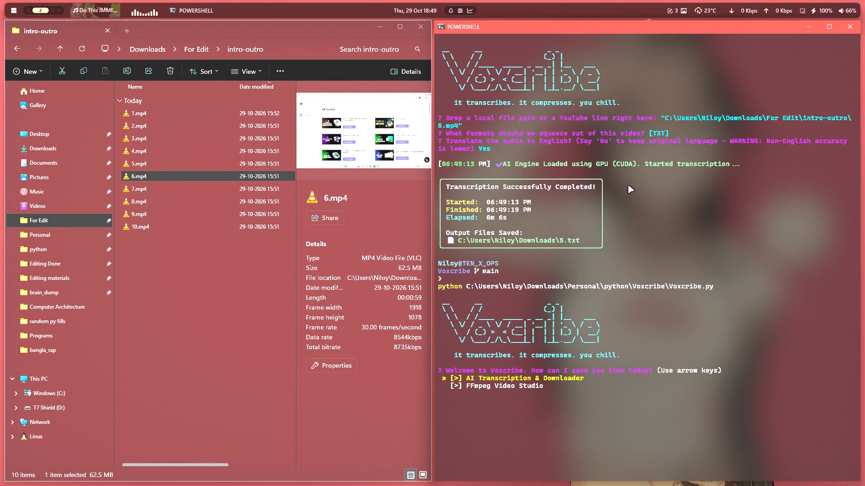
pyautogui.press('Down')
pyautogui.press('Up')
pyautogui.press('Return')
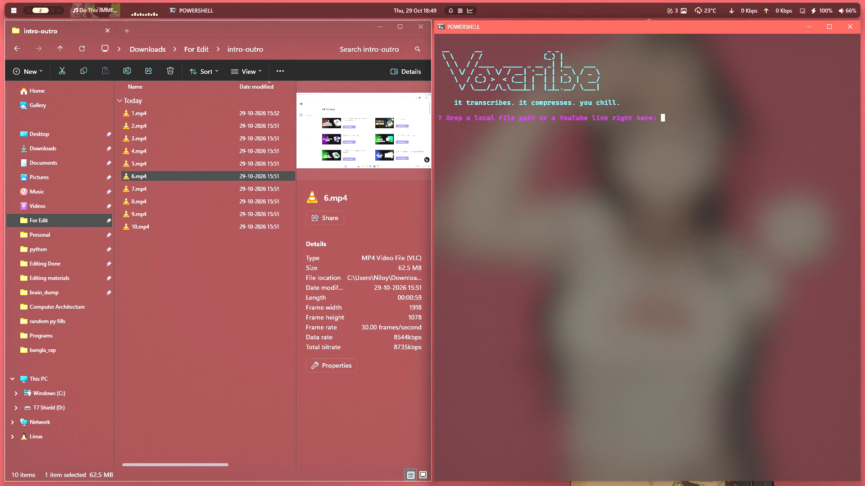
pyautogui.moveTo(230, 175); pyautogui.dragTo(315, 179)
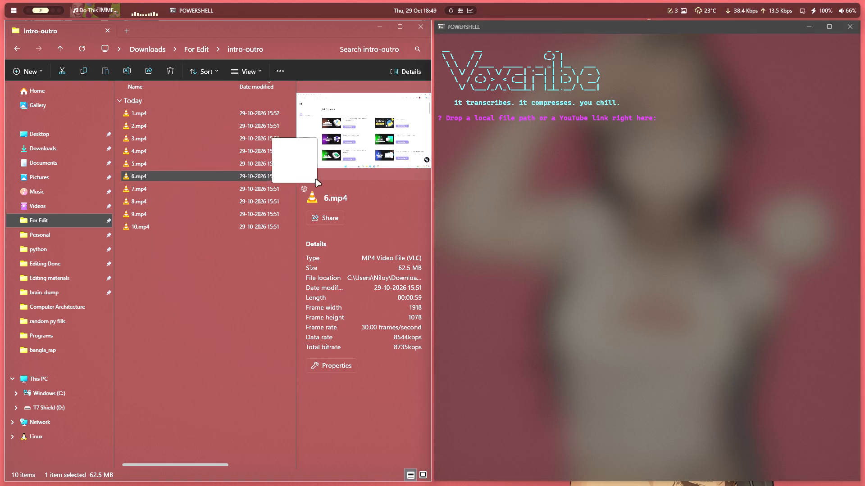
# Transcribe 6.mp4 from the intro-outro folder with TXT as the only output format and translation to English enabled.
pyautogui.moveTo(315, 179); pyautogui.dragTo(528, 179)
pyautogui.press('Return')
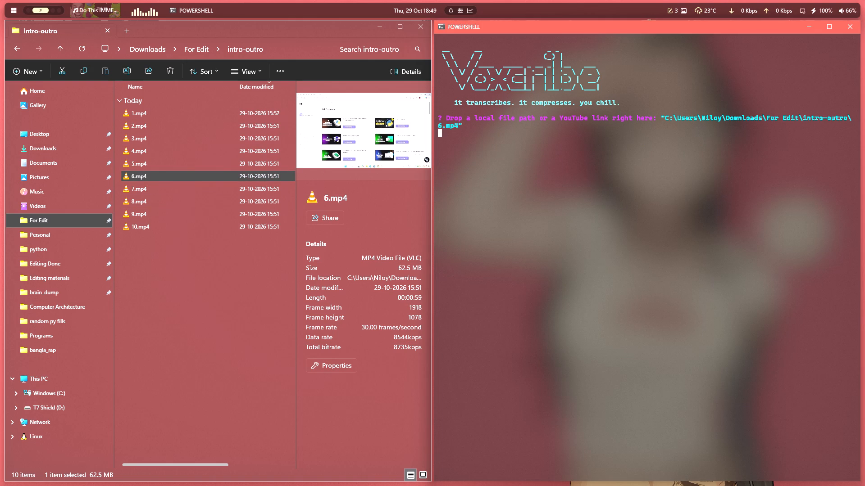
pyautogui.press('space')
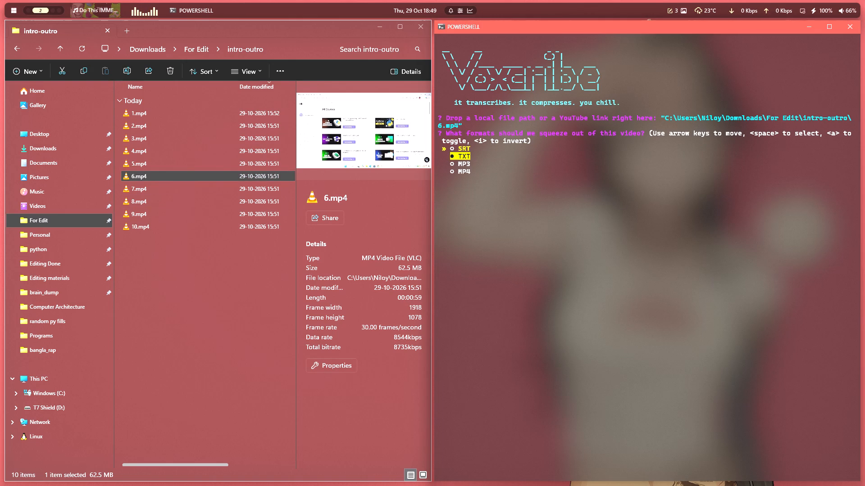
pyautogui.press('Return')
pyautogui.press('y')
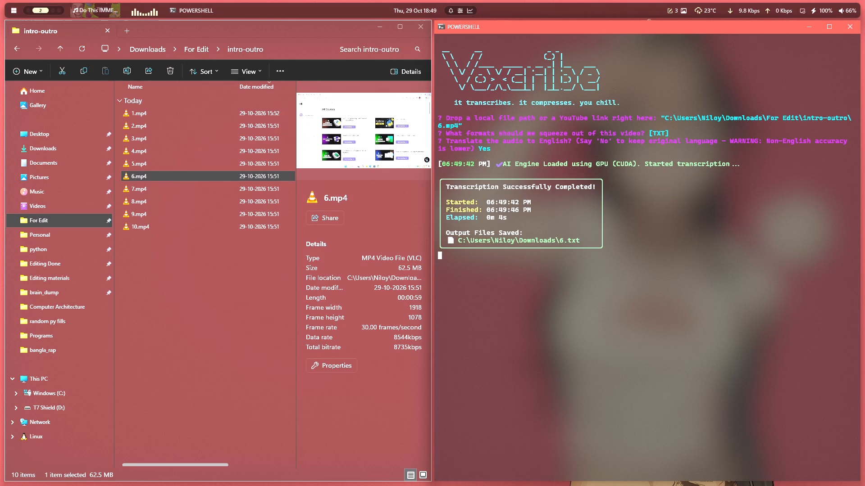
# Rerun Voxcribe.py and use AI Transcription & Downloader to transcribe 7.mp4 to TXT only, with translation to English enabled.
pyautogui.press('Up')
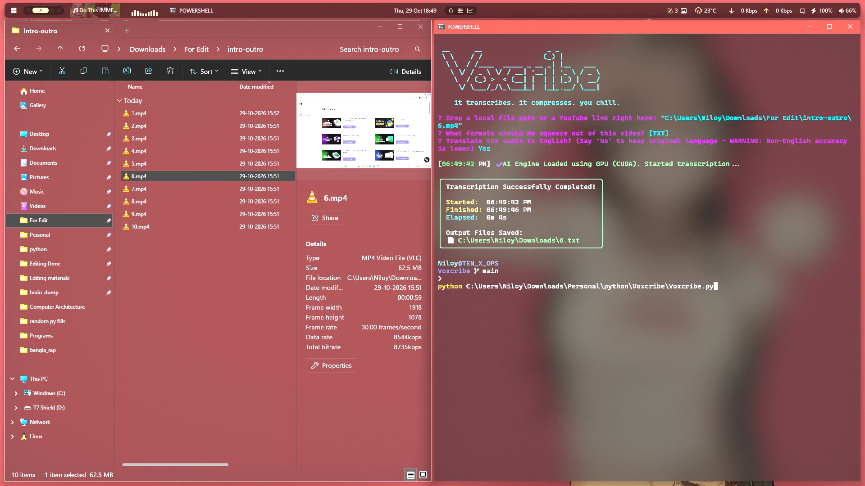
pyautogui.press('Return')
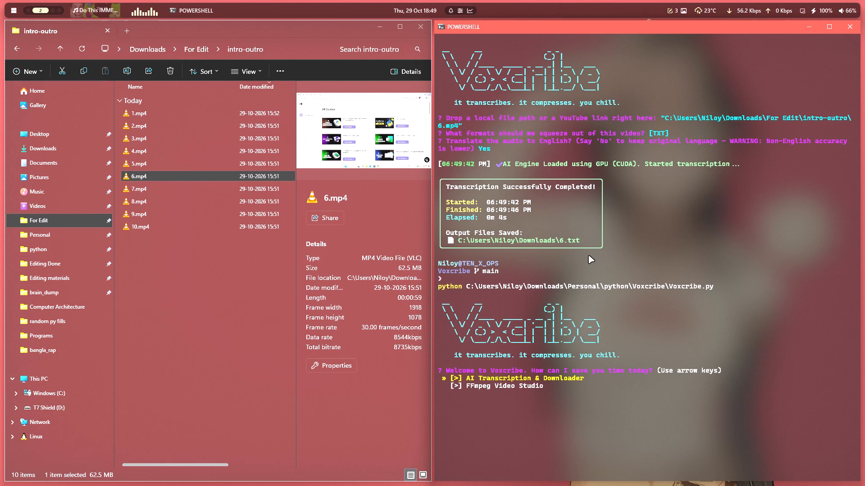
pyautogui.press('Return')
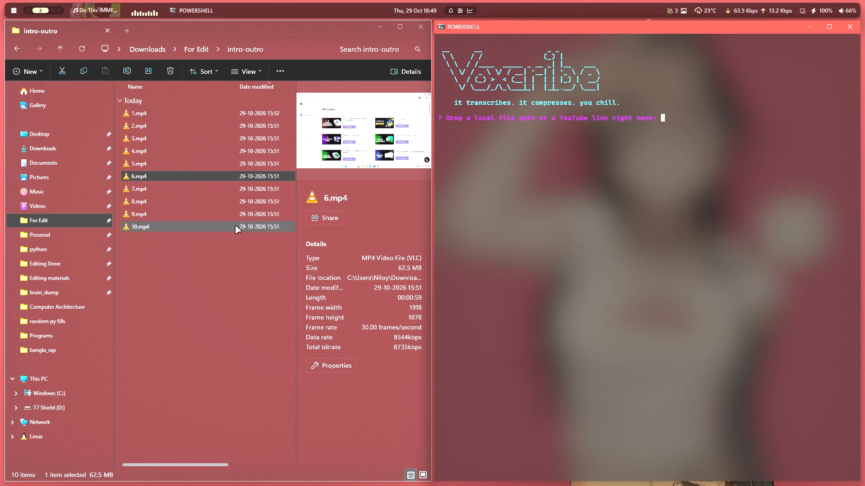
pyautogui.click(179, 190)
pyautogui.moveTo(190, 189); pyautogui.dragTo(174, 233)
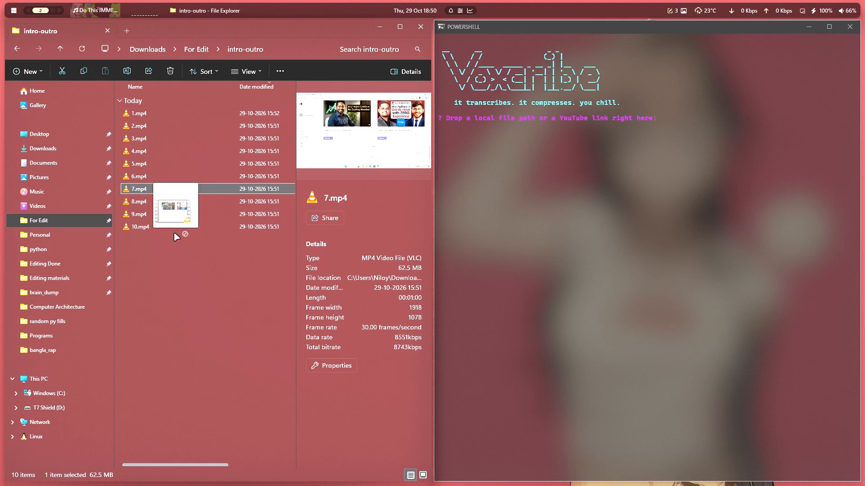
pyautogui.moveTo(174, 233); pyautogui.dragTo(512, 240)
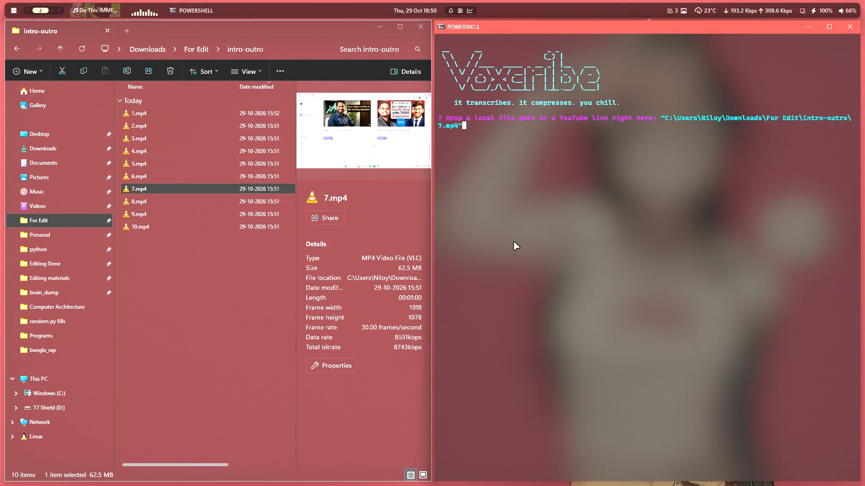
pyautogui.press('Return')
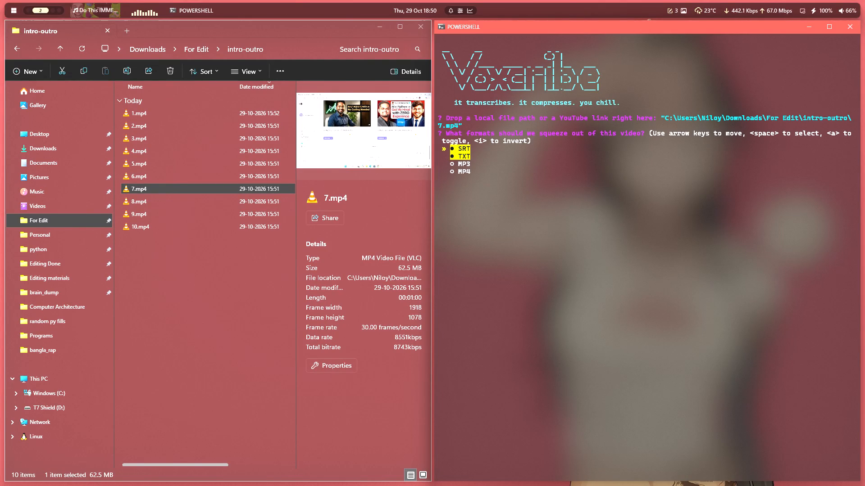
pyautogui.press('space')
pyautogui.press('Return')
pyautogui.press('y')
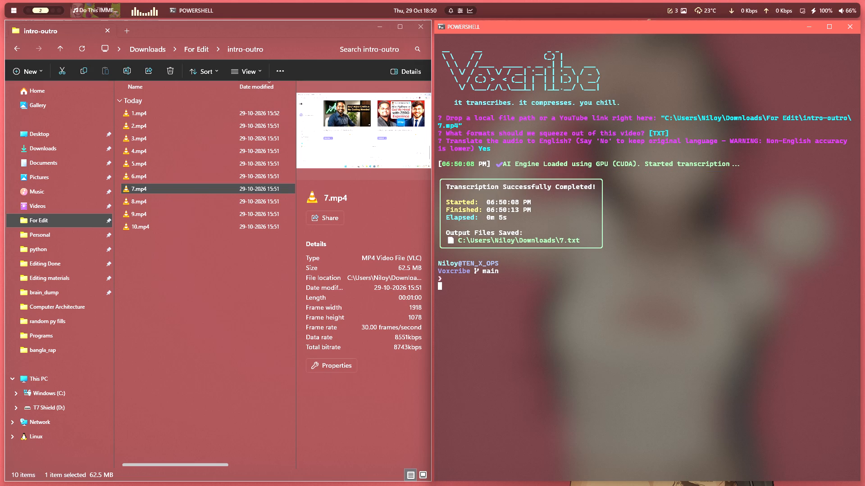
# Rerun Voxcribe.py and use AI Transcription & Downloader to transcribe 8.mp4 to TXT only, with translation to English enabled.
pyautogui.press('Up')
pyautogui.press('Return')
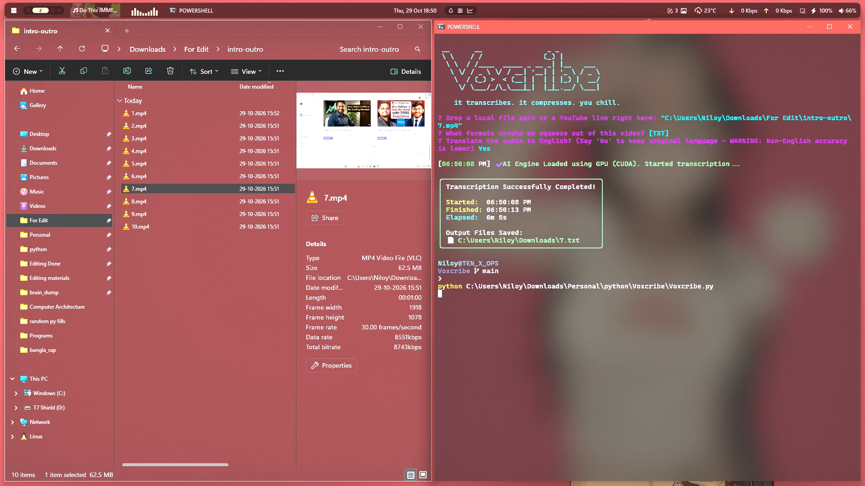
pyautogui.click(157, 203)
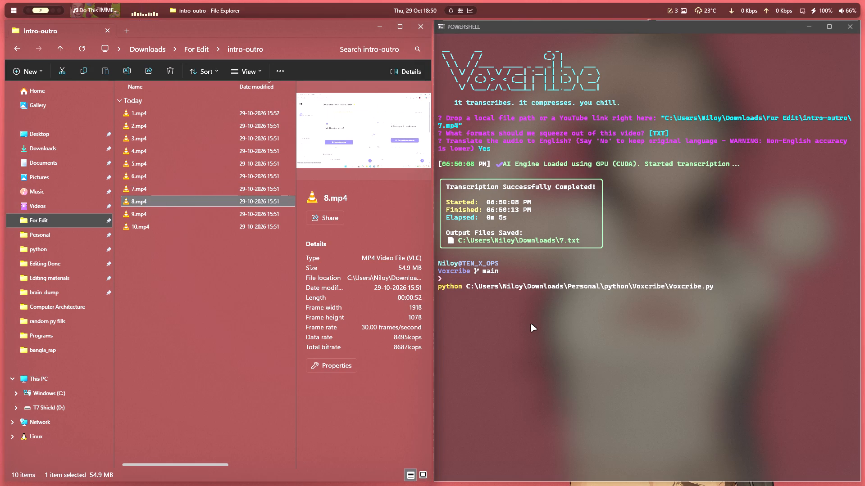
pyautogui.click(531, 324)
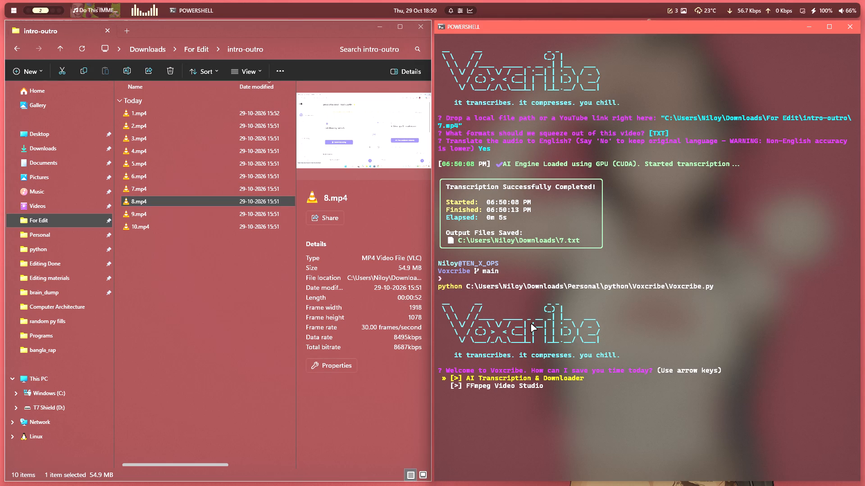
pyautogui.press('Return')
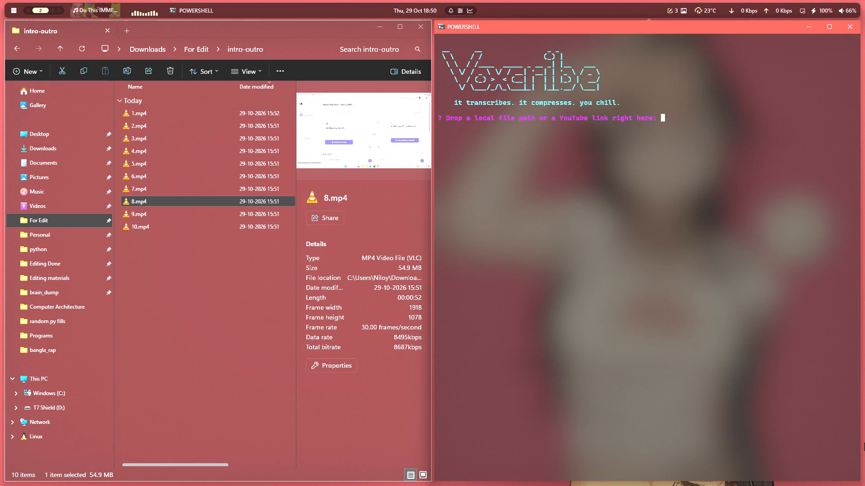
pyautogui.moveTo(226, 200); pyautogui.dragTo(550, 236)
pyautogui.press('Return')
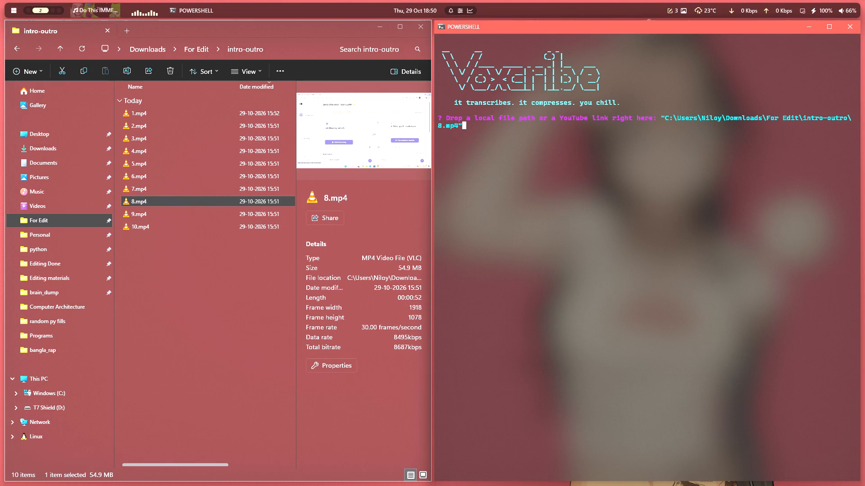
pyautogui.press('space')
pyautogui.press('Return')
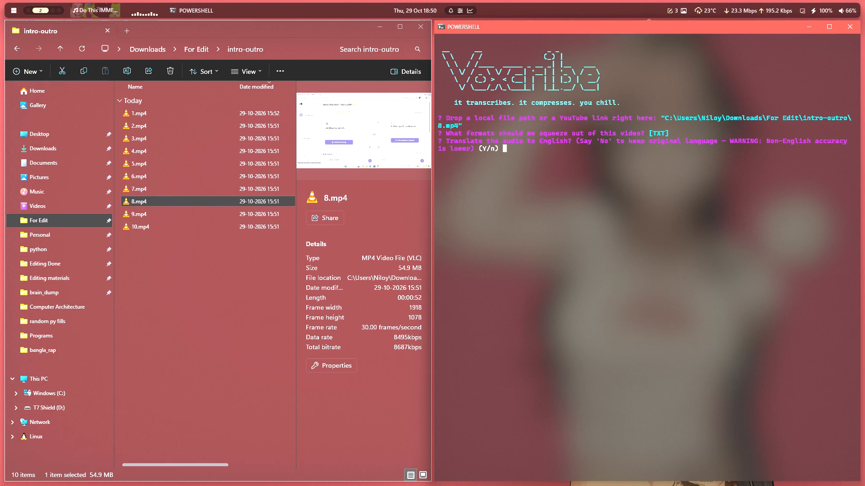
pyautogui.press('y')
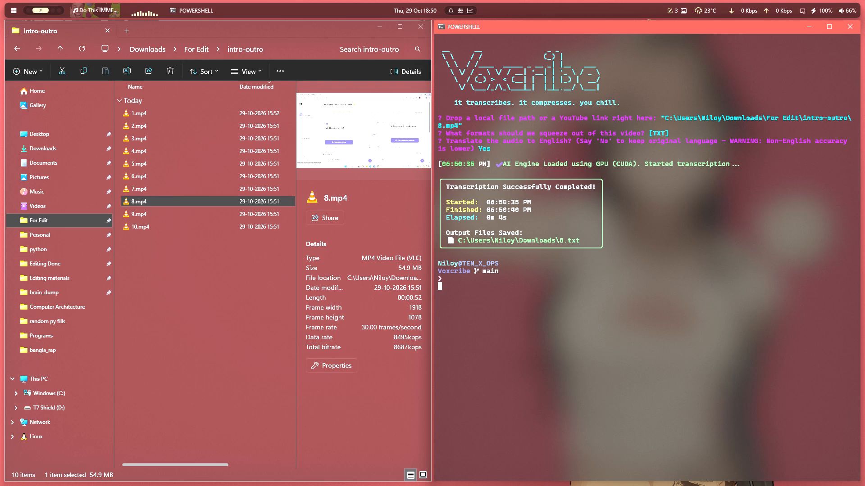
# Rerun Voxcribe.py and use AI Transcription & Downloader to transcribe 9.mp4 to TXT only, with translation to English enabled.
pyautogui.press('Up')
pyautogui.press('Return')
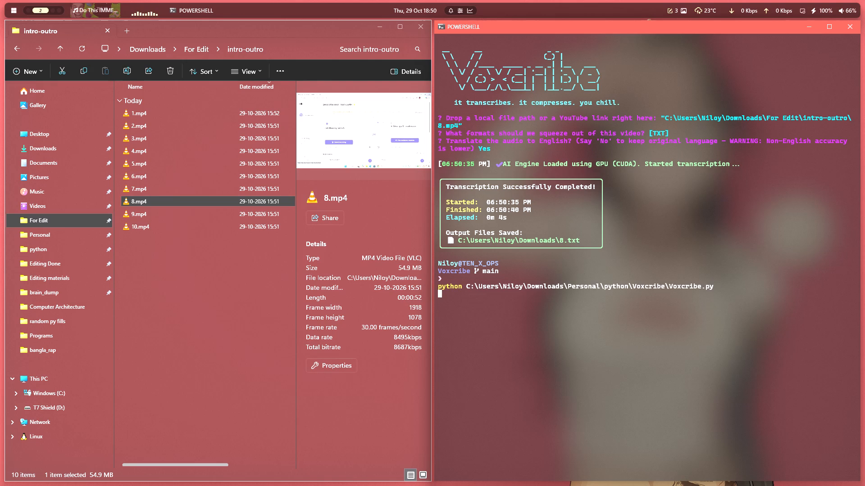
pyautogui.click(159, 212)
pyautogui.click(536, 333)
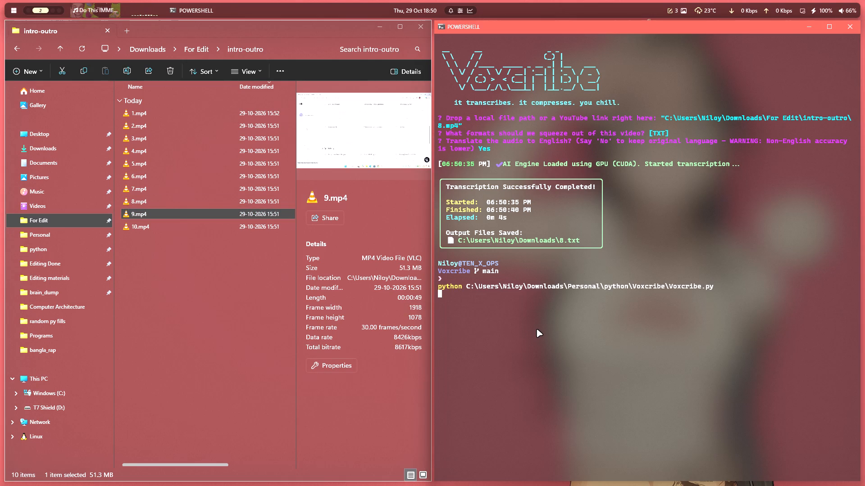
pyautogui.press('Return')
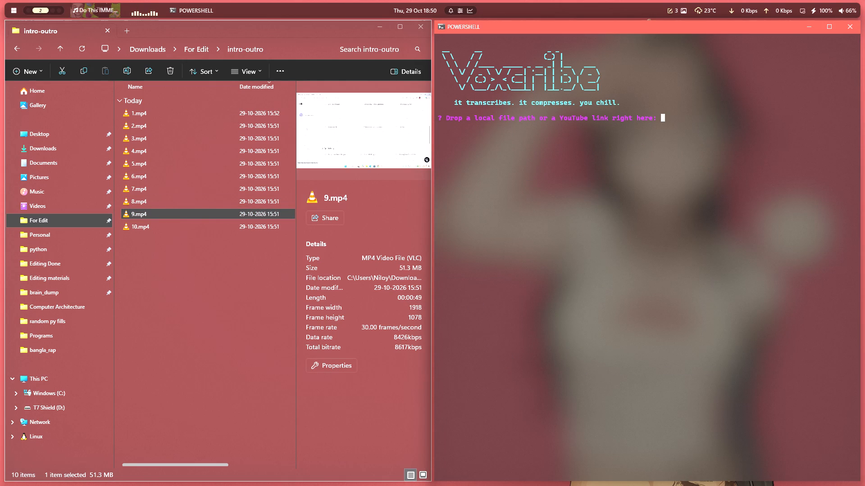
pyautogui.moveTo(204, 214); pyautogui.dragTo(521, 267)
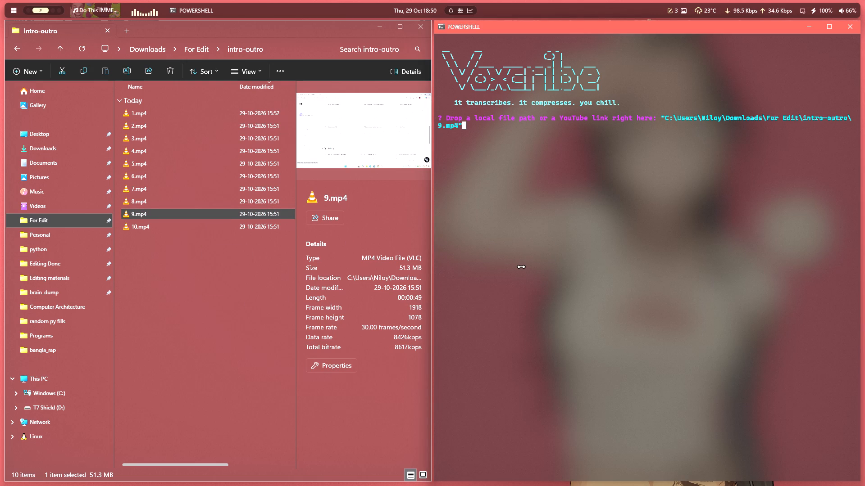
pyautogui.press('Return')
pyautogui.press('space')
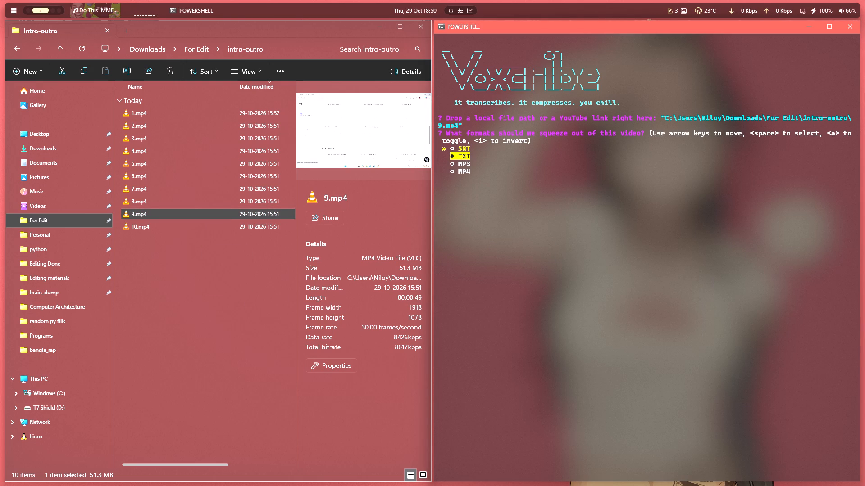
pyautogui.press('Return')
pyautogui.press('y')
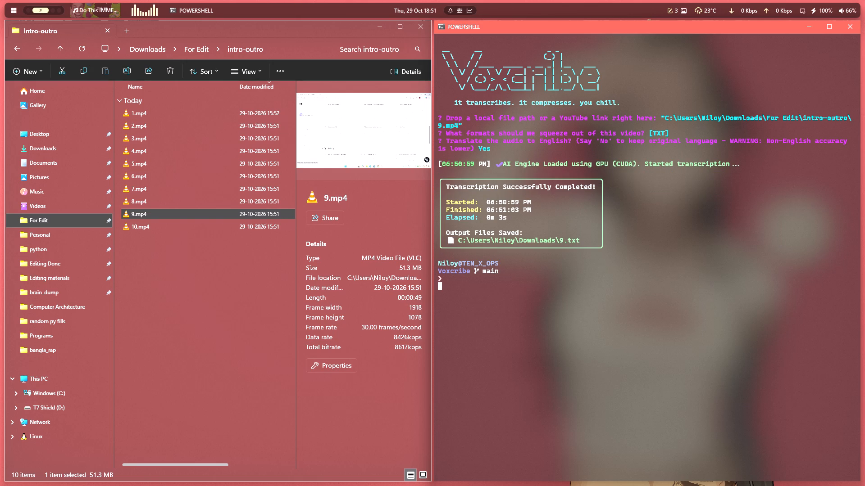
# Rerun Voxcribe.py and use AI Transcription & Downloader to transcribe 10.mp4 to TXT only, with translation to English enabled.
pyautogui.press('Up')
pyautogui.press('Return')
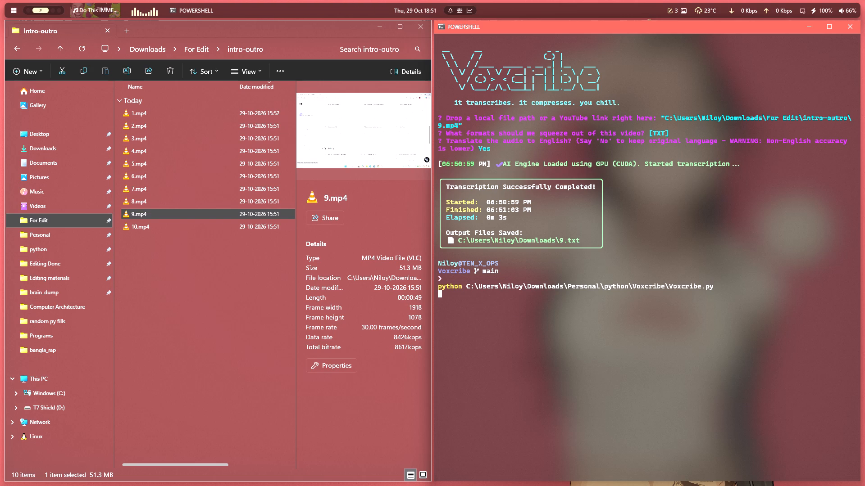
pyautogui.press('Return')
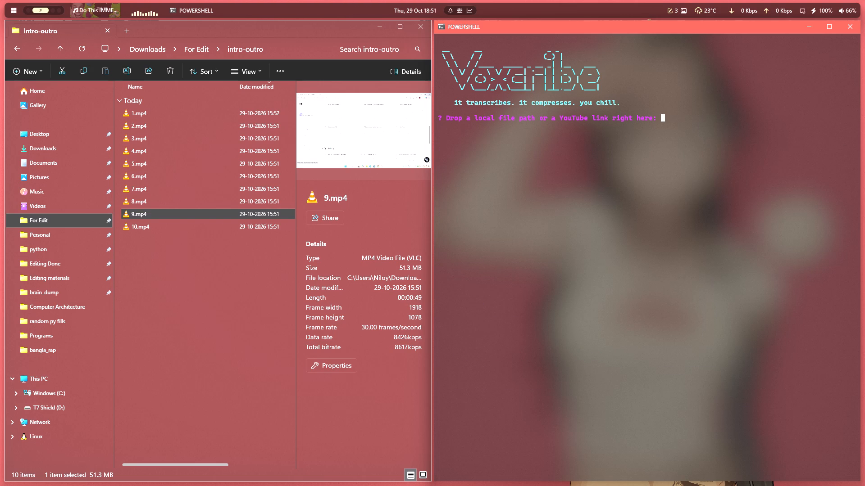
pyautogui.click(198, 223)
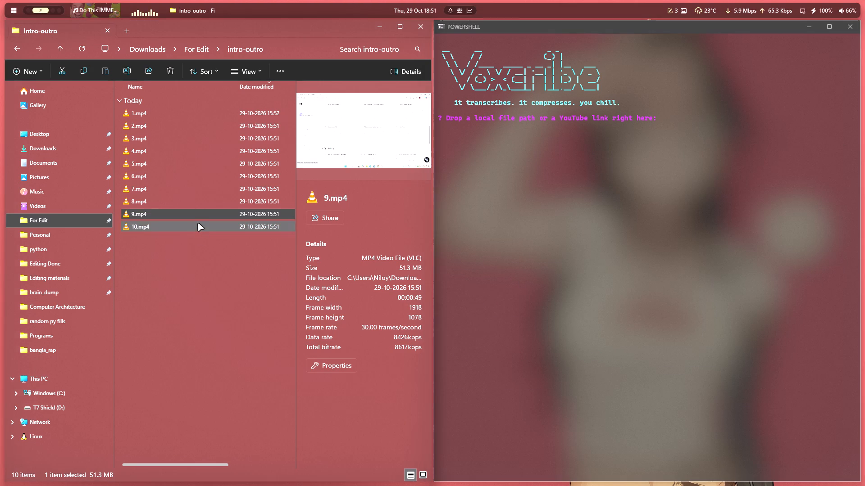
pyautogui.moveTo(195, 226); pyautogui.dragTo(573, 268)
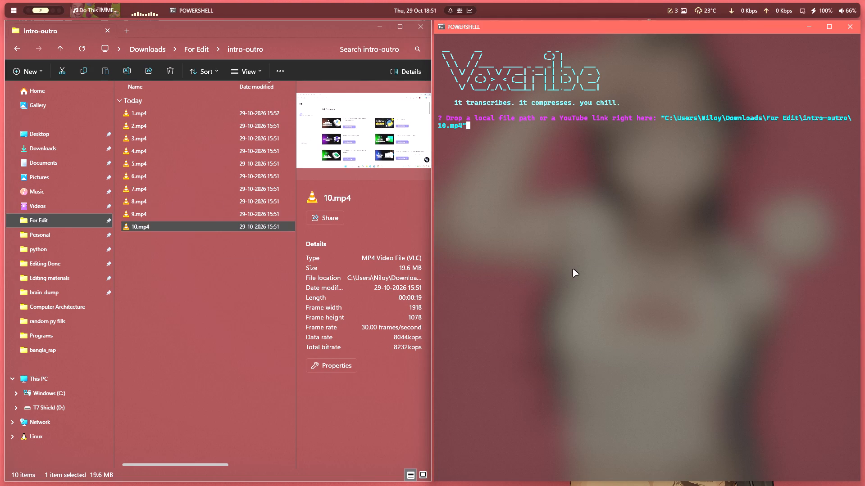
pyautogui.press('Return')
pyautogui.press('space')
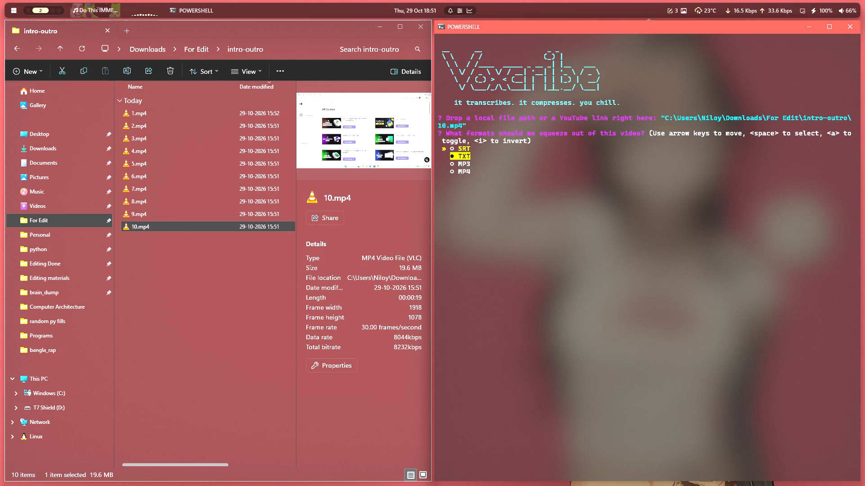
pyautogui.press('Return')
pyautogui.press('y')
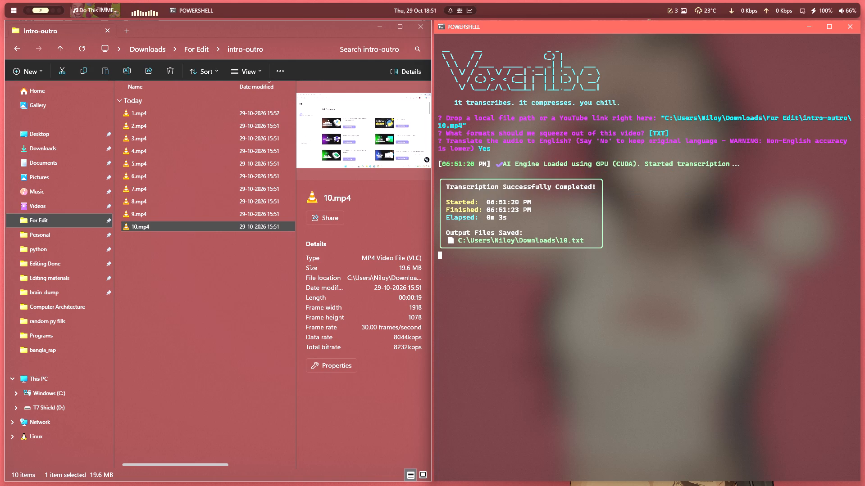
pyautogui.click(41, 152)
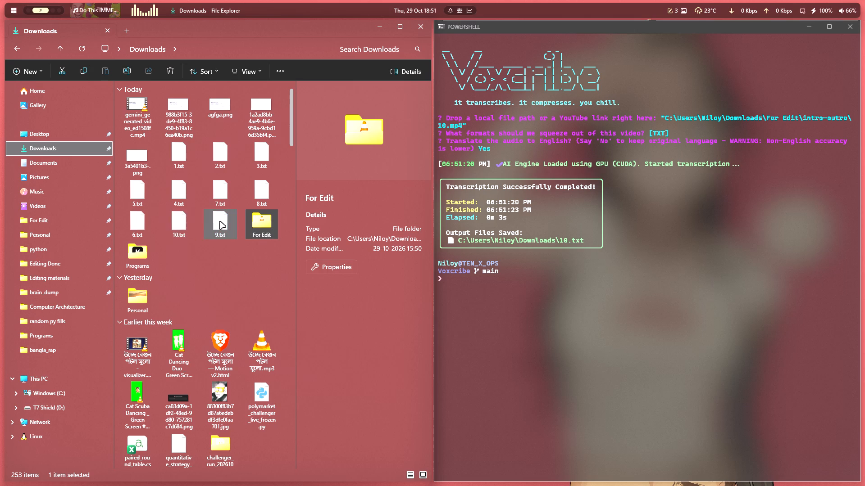
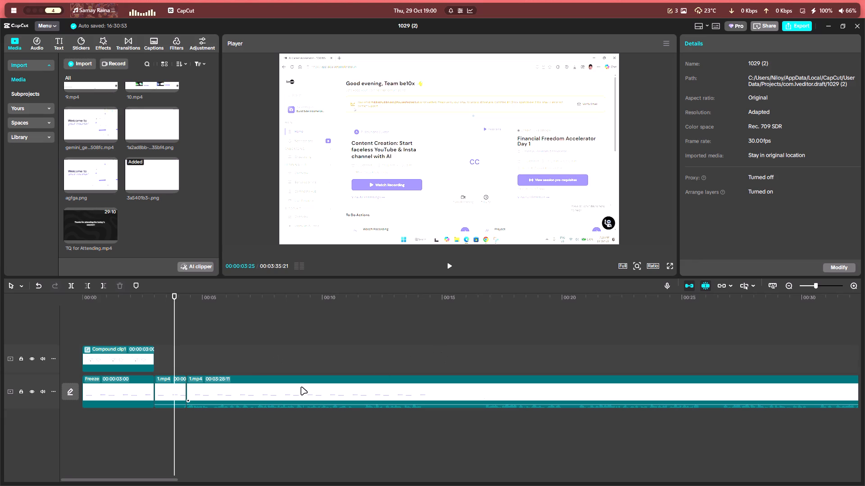
pyautogui.moveTo(159, 367); pyautogui.dragTo(185, 389)
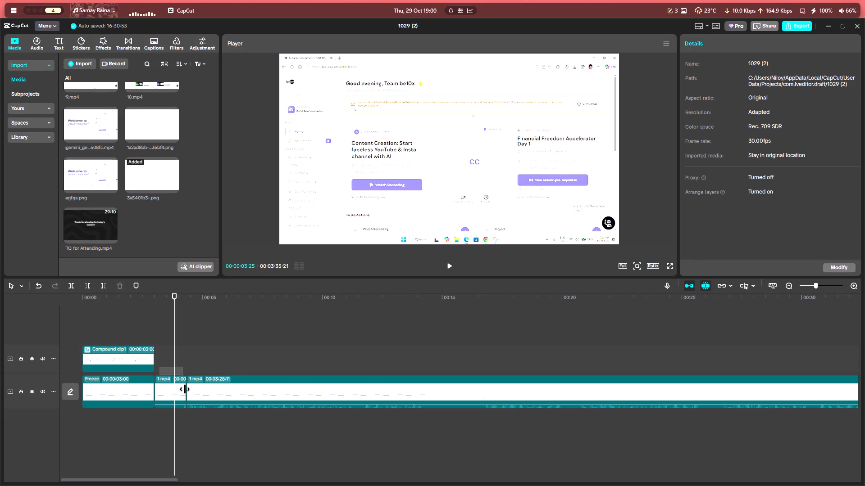
pyautogui.moveTo(185, 389); pyautogui.dragTo(210, 391)
pyautogui.keyDown('ctrl'); pyautogui.scroll(-13, 223, 387); pyautogui.keyUp('ctrl')
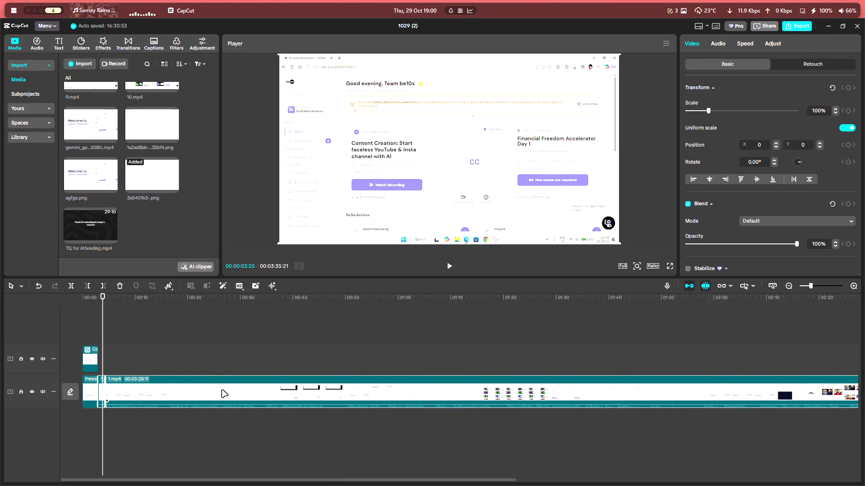
pyautogui.keyDown('ctrl'); pyautogui.scroll(-6, 245, 394); pyautogui.keyUp('ctrl')
pyautogui.moveTo(215, 443); pyautogui.dragTo(57, 400)
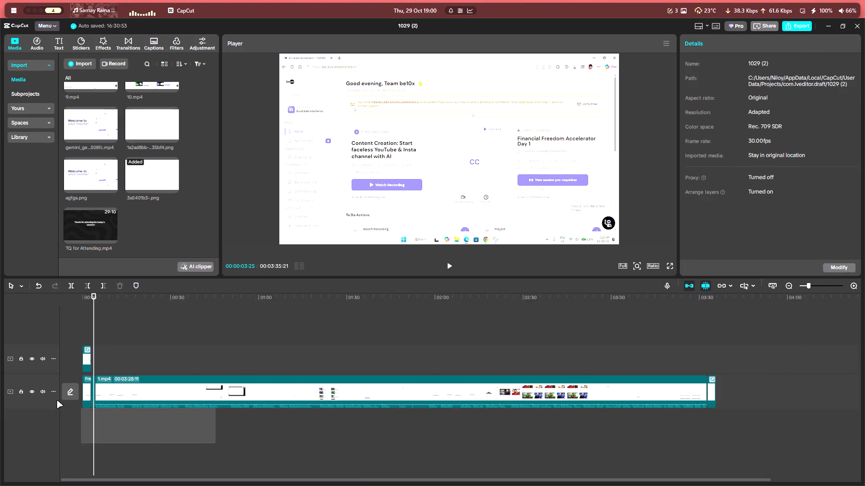
pyautogui.moveTo(57, 400); pyautogui.dragTo(117, 441)
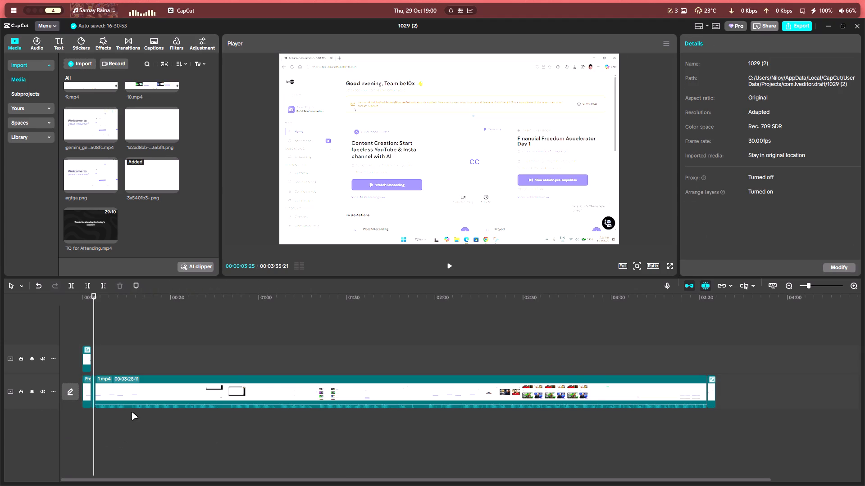
pyautogui.keyDown('ctrl'); pyautogui.scroll(20, 132, 412); pyautogui.keyUp('ctrl')
pyautogui.keyDown('ctrl'); pyautogui.scroll(5, 132, 412); pyautogui.keyUp('ctrl')
pyautogui.keyDown('alt'); pyautogui.scroll(6, 308, 376); pyautogui.keyUp('alt')
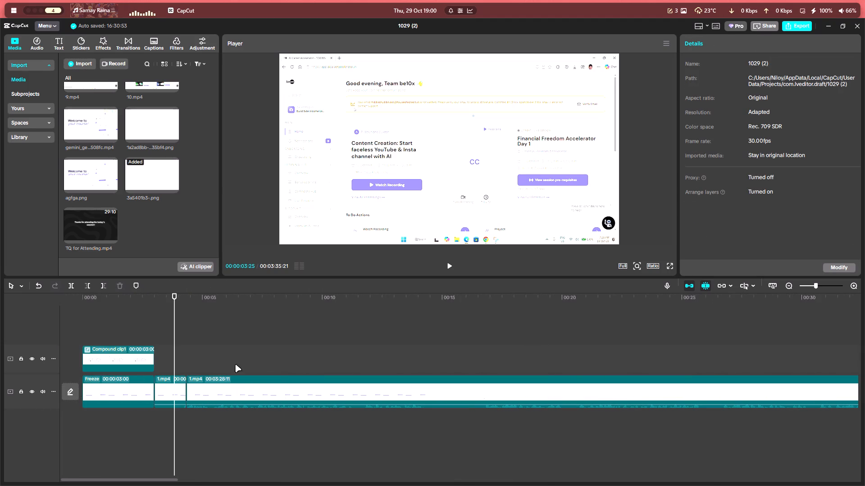
pyautogui.click(140, 337)
pyautogui.moveTo(140, 337); pyautogui.dragTo(122, 337)
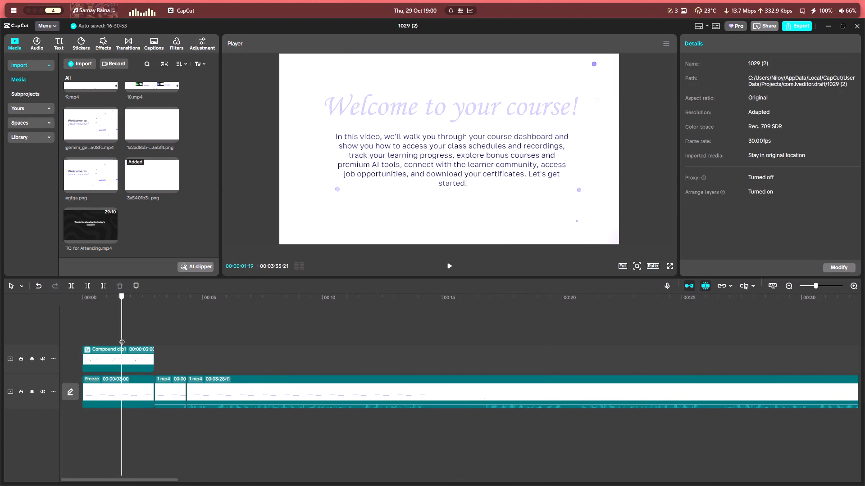
pyautogui.moveTo(122, 337); pyautogui.dragTo(112, 339)
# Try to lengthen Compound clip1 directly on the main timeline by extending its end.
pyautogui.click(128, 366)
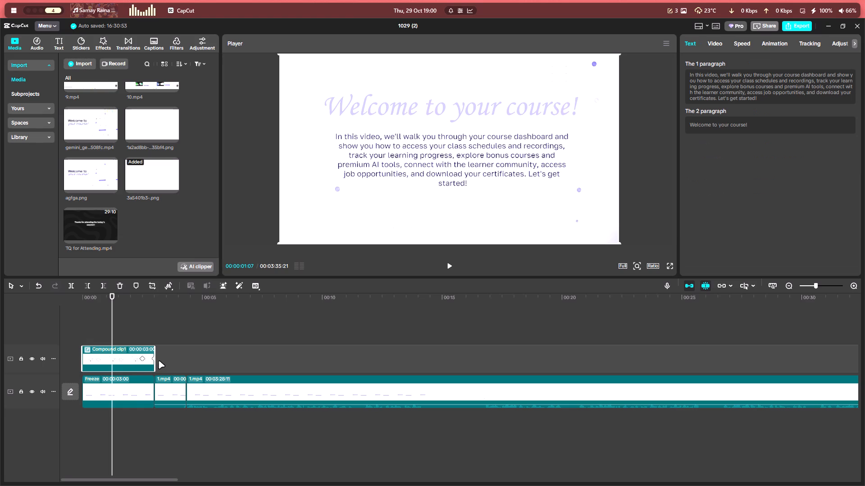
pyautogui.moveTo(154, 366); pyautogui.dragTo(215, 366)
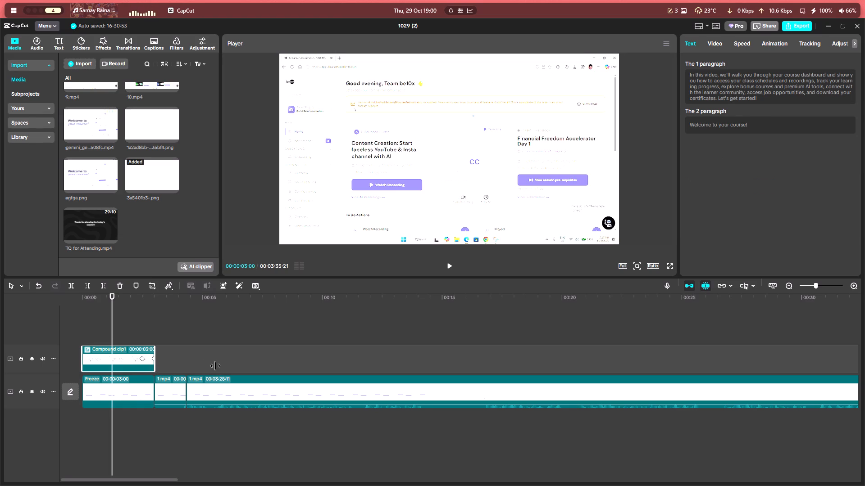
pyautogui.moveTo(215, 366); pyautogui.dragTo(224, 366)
# Inside Compound clip1, extend both text layers and the background image to 5 seconds, and return to the main timeline.
pyautogui.doubleClick(114, 358)
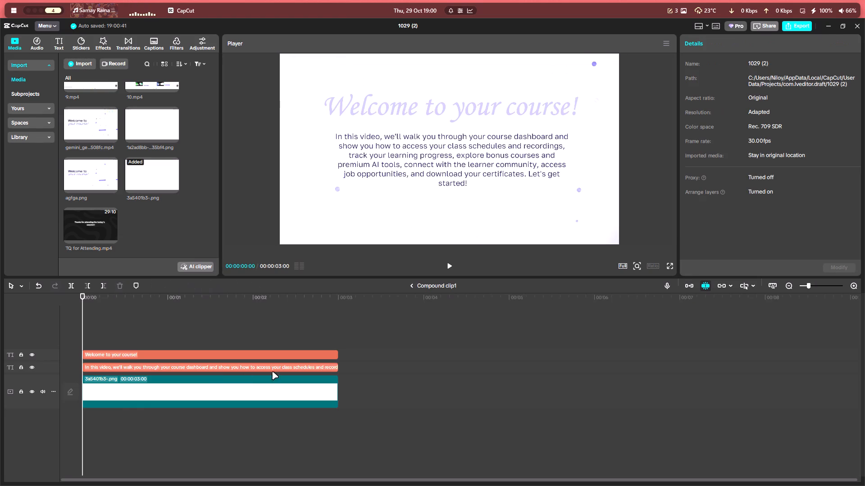
pyautogui.moveTo(356, 333); pyautogui.dragTo(305, 446)
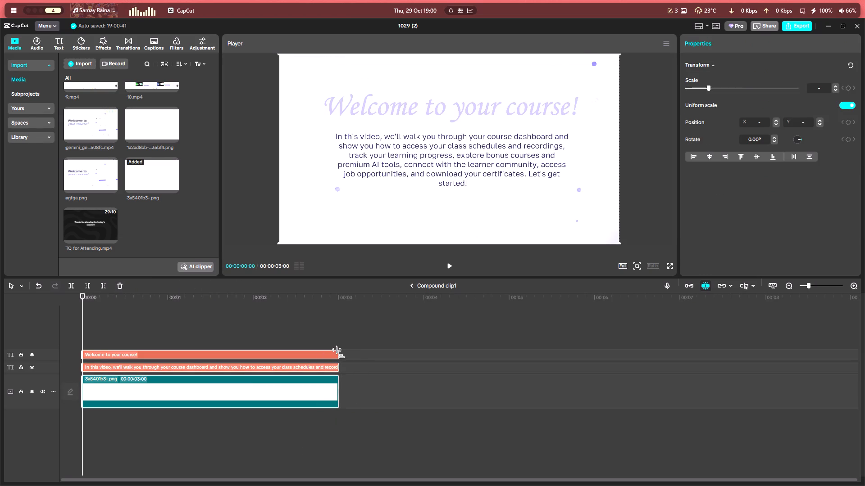
pyautogui.moveTo(340, 353); pyautogui.dragTo(505, 353)
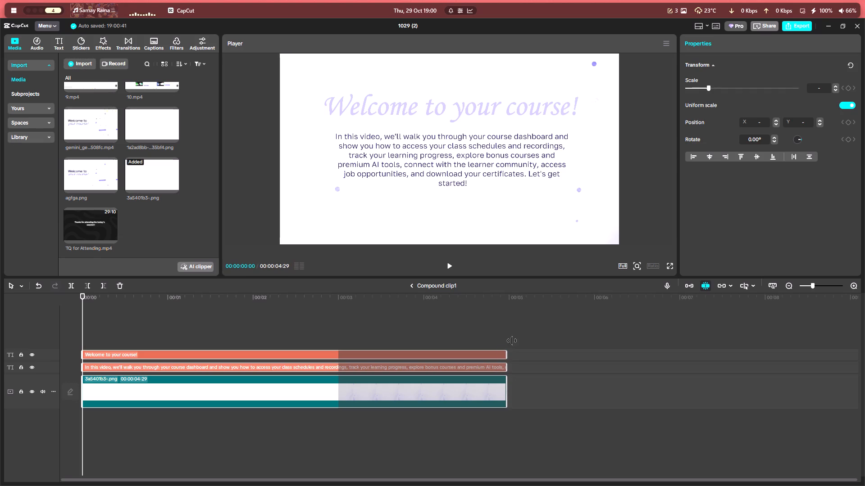
pyautogui.click(513, 335)
pyautogui.moveTo(513, 335); pyautogui.dragTo(506, 335)
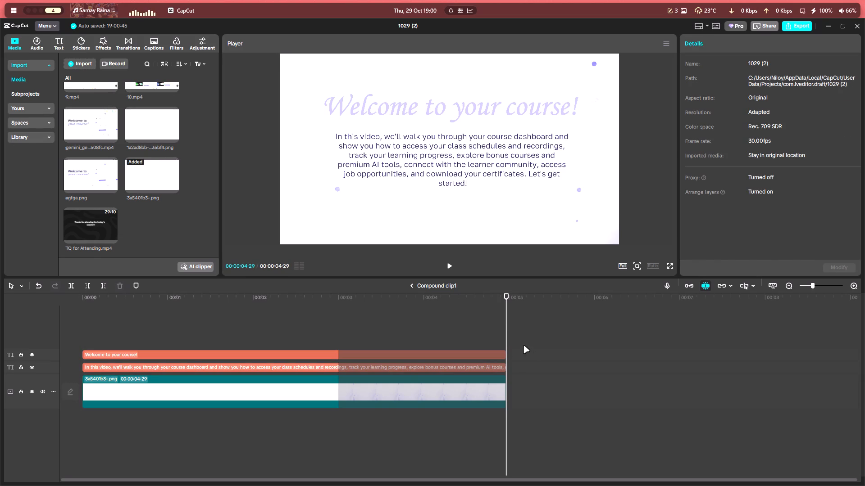
pyautogui.moveTo(522, 345); pyautogui.dragTo(480, 419)
pyautogui.click(508, 402)
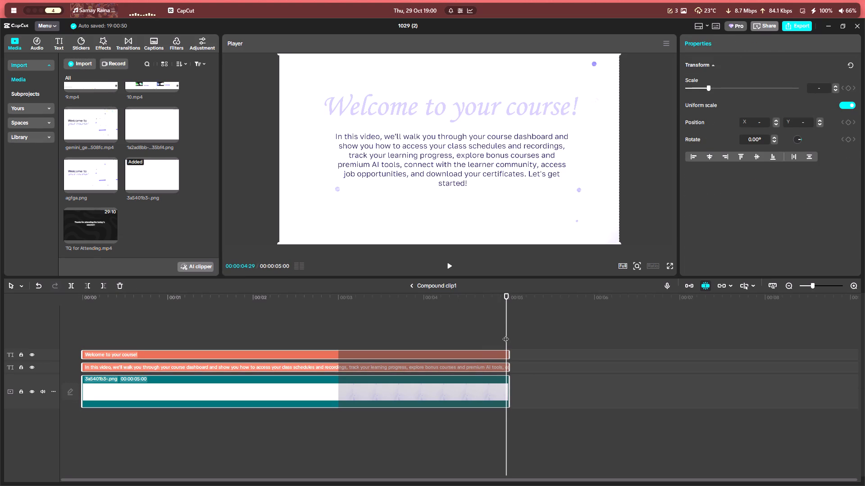
pyautogui.press('Right')
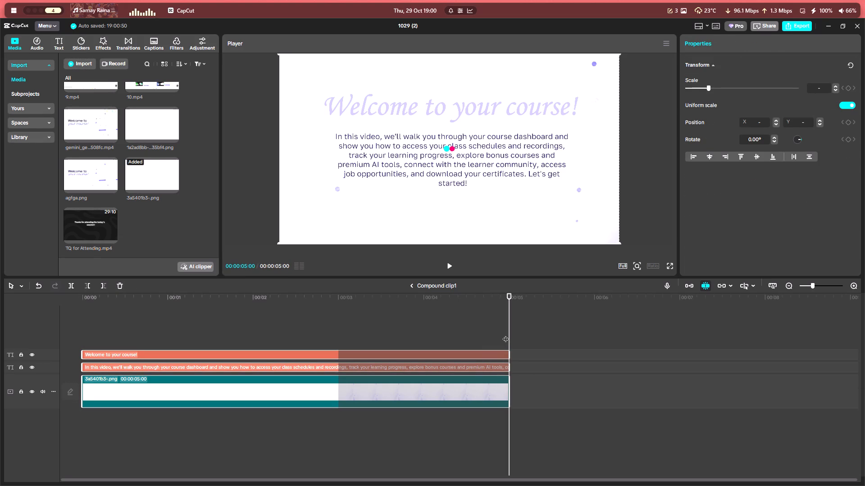
pyautogui.press('w')
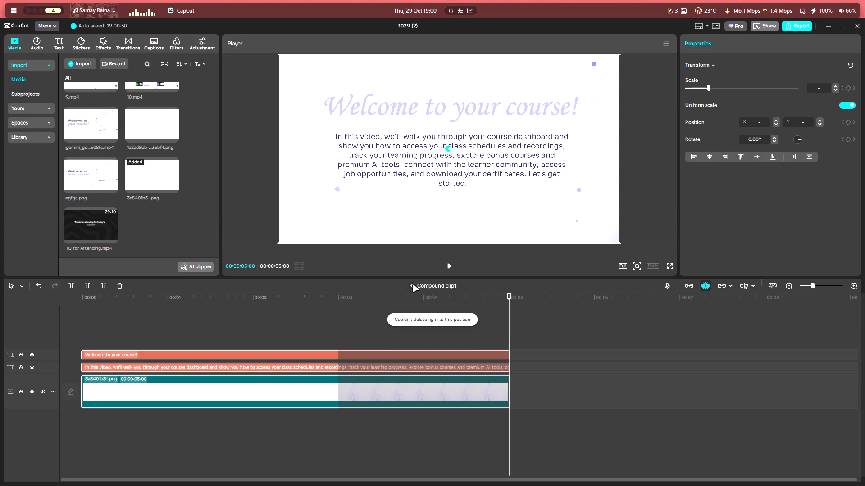
pyautogui.click(414, 284)
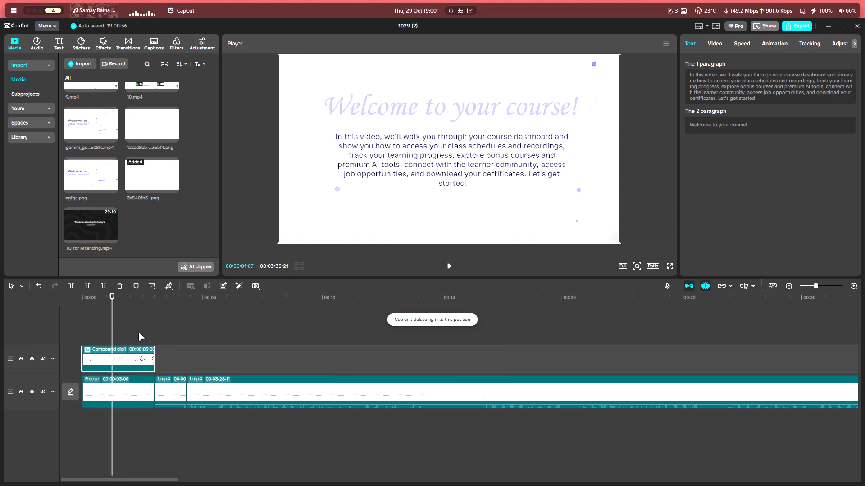
# Extend Compound clip1 on the main timeline so that it ends at 00:00:05:00.
pyautogui.click(139, 333)
pyautogui.moveTo(139, 333); pyautogui.dragTo(204, 333)
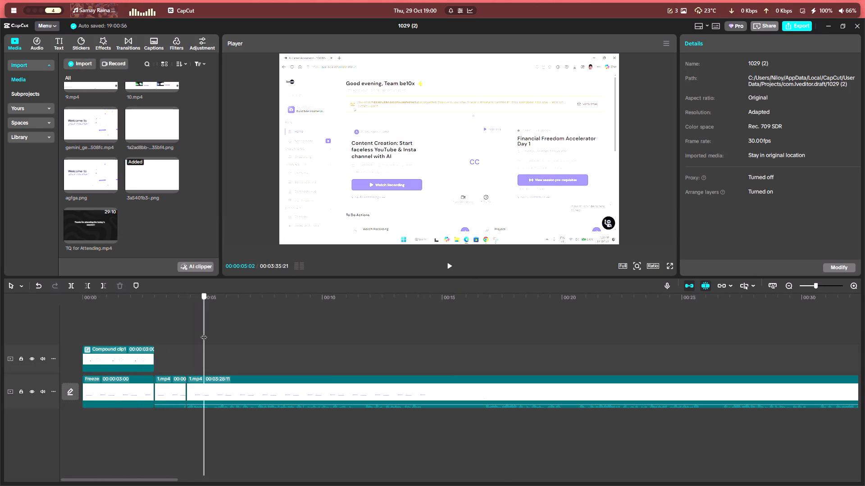
pyautogui.moveTo(204, 333); pyautogui.dragTo(203, 333)
pyautogui.keyDown('ctrl'); pyautogui.scroll(10, 189, 335); pyautogui.keyUp('ctrl')
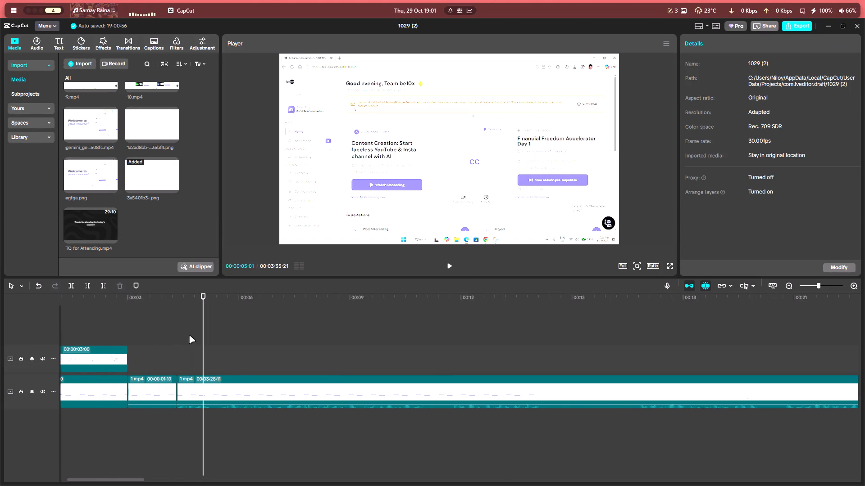
pyautogui.keyDown('ctrl'); pyautogui.scroll(1, 189, 335); pyautogui.keyUp('ctrl')
pyautogui.press('Left')
pyautogui.keyDown('alt'); pyautogui.scroll(3, 216, 338); pyautogui.keyUp('alt')
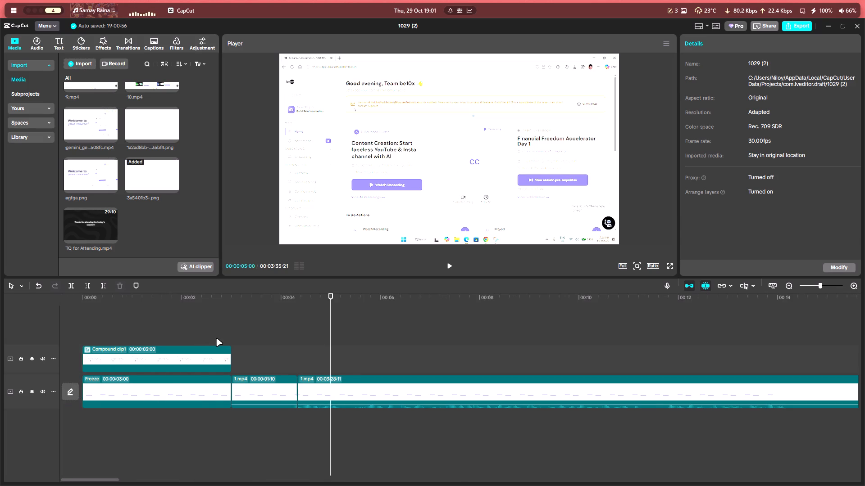
pyautogui.keyDown('alt'); pyautogui.scroll(1, 216, 338); pyautogui.keyUp('alt')
pyautogui.click(151, 356)
pyautogui.moveTo(232, 365); pyautogui.dragTo(238, 365)
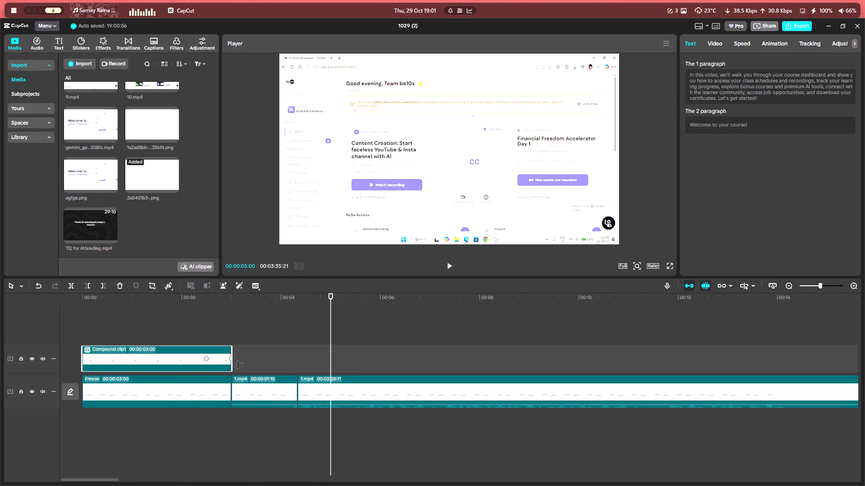
pyautogui.moveTo(238, 365); pyautogui.dragTo(332, 365)
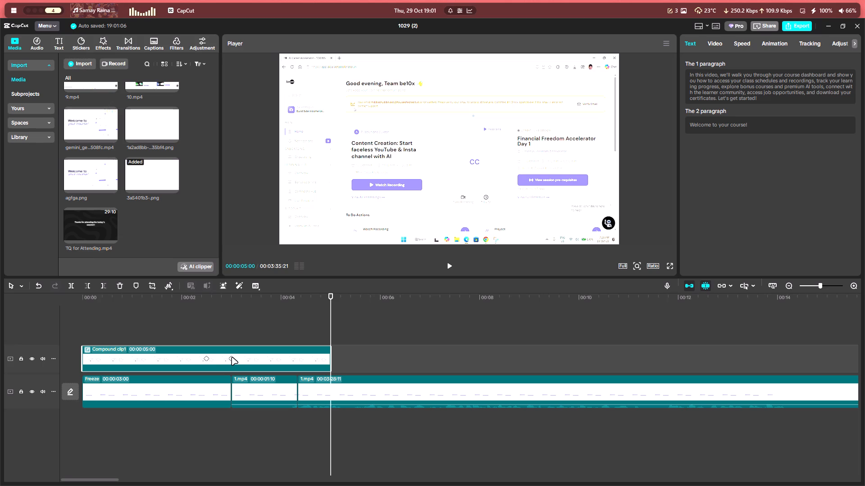
# Move Compound clip1's last fade keyframe to its new end and the first to about 4.5 seconds, and play the transition.
pyautogui.click(232, 357)
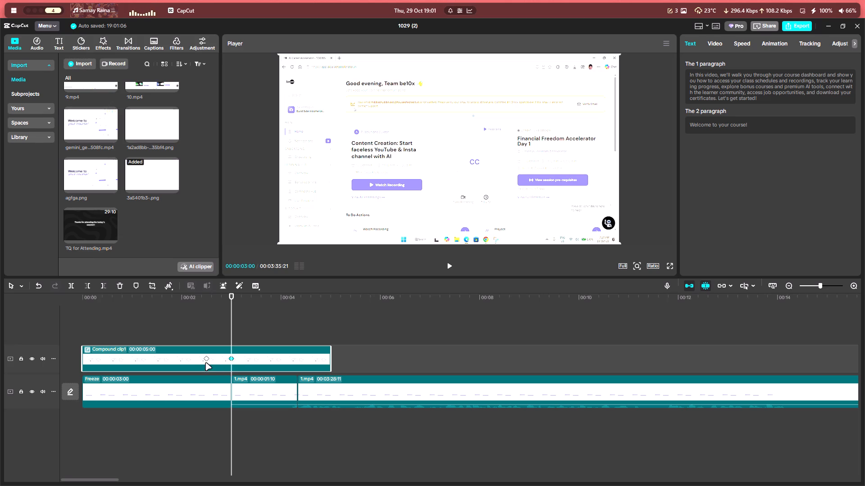
pyautogui.keyDown('ctrl'); pyautogui.click(205, 359); pyautogui.keyUp('ctrl')
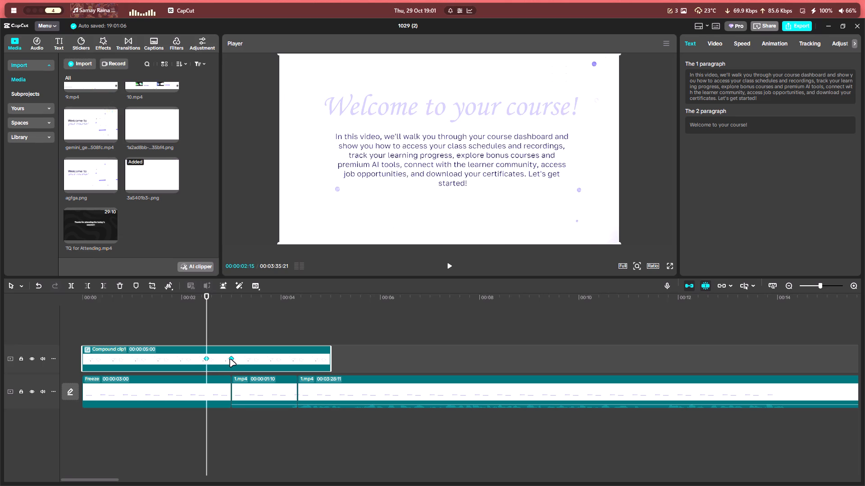
pyautogui.moveTo(230, 359); pyautogui.dragTo(259, 359)
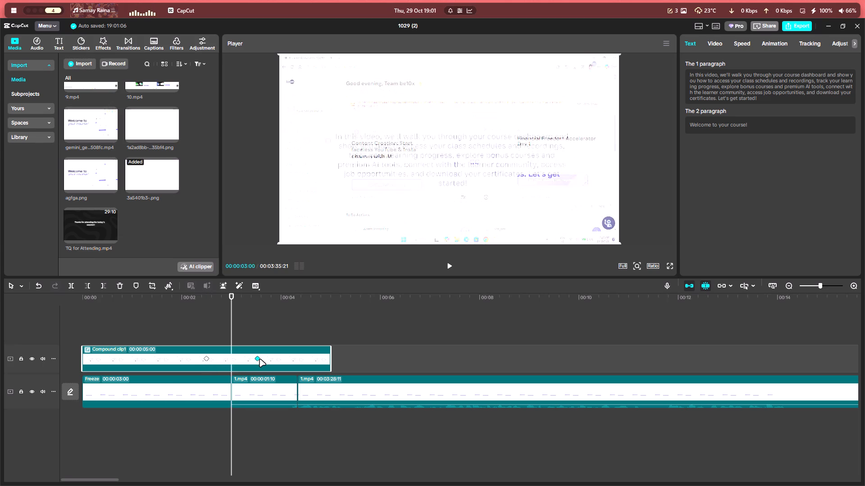
pyautogui.moveTo(259, 359); pyautogui.dragTo(343, 362)
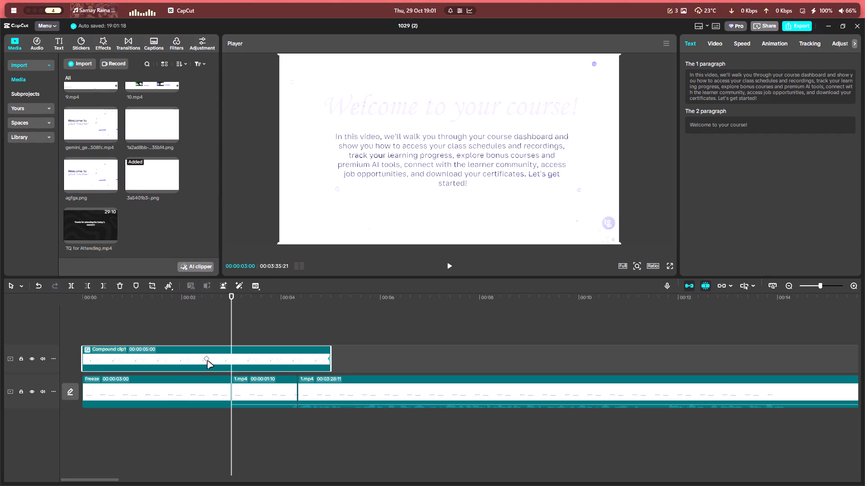
pyautogui.moveTo(207, 358); pyautogui.dragTo(297, 358)
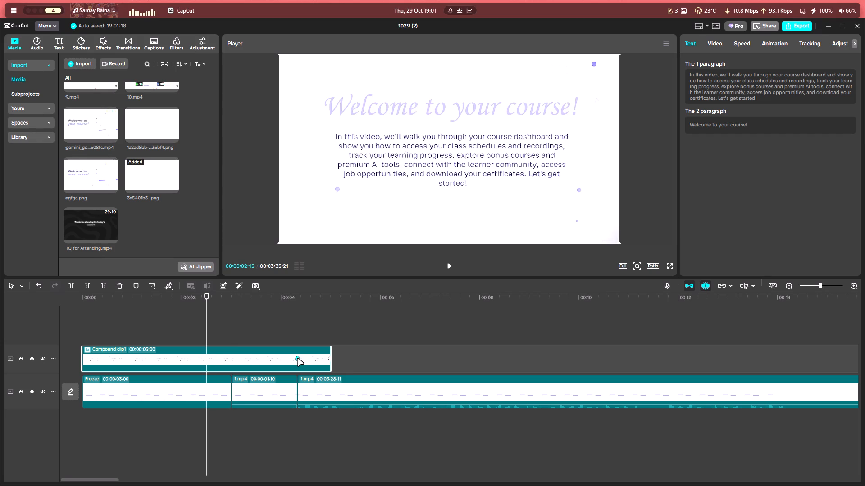
pyautogui.moveTo(297, 358); pyautogui.dragTo(305, 358)
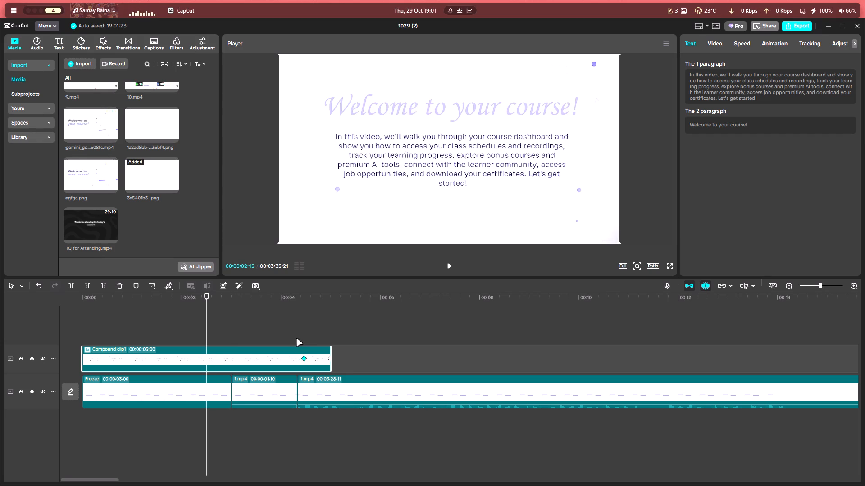
pyautogui.click(296, 334)
pyautogui.press('space')
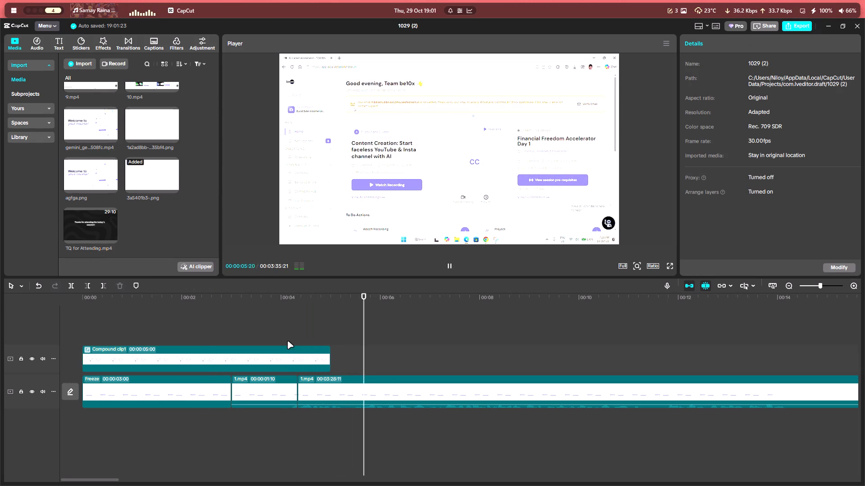
# Extend the Freeze clip to 5 seconds, matching Compound clip1, and play the intro from the beginning.
pyautogui.click(281, 336)
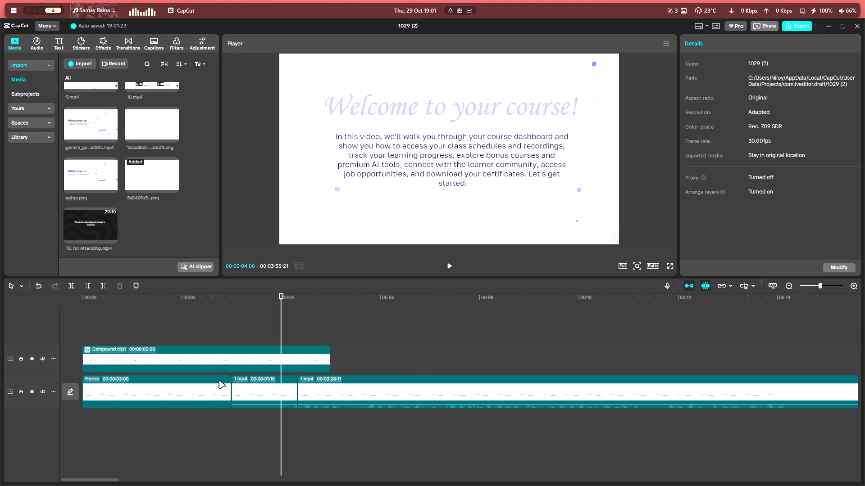
pyautogui.click(203, 384)
pyautogui.moveTo(230, 387); pyautogui.dragTo(312, 387)
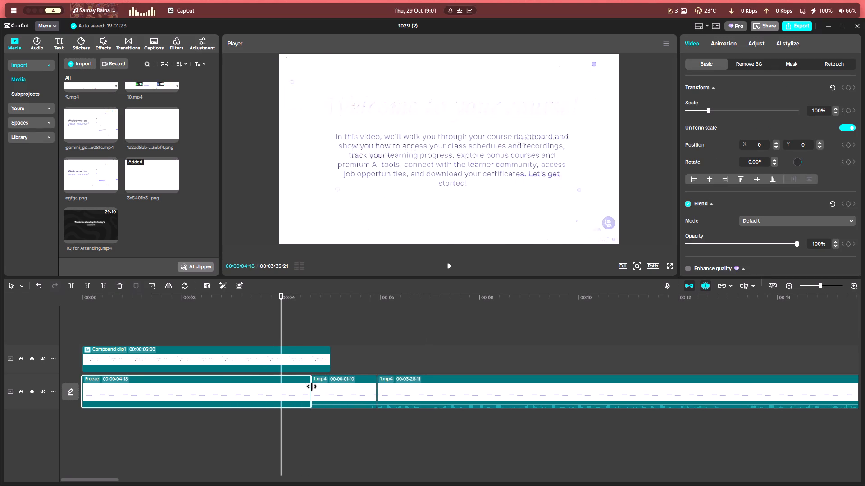
pyautogui.moveTo(312, 387); pyautogui.dragTo(328, 387)
pyautogui.click(158, 314)
pyautogui.moveTo(158, 314); pyautogui.dragTo(0, 307)
pyautogui.press('space')
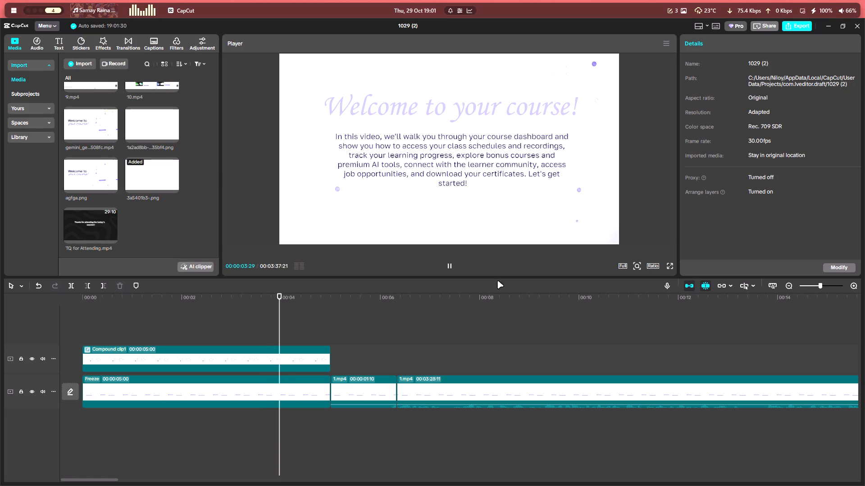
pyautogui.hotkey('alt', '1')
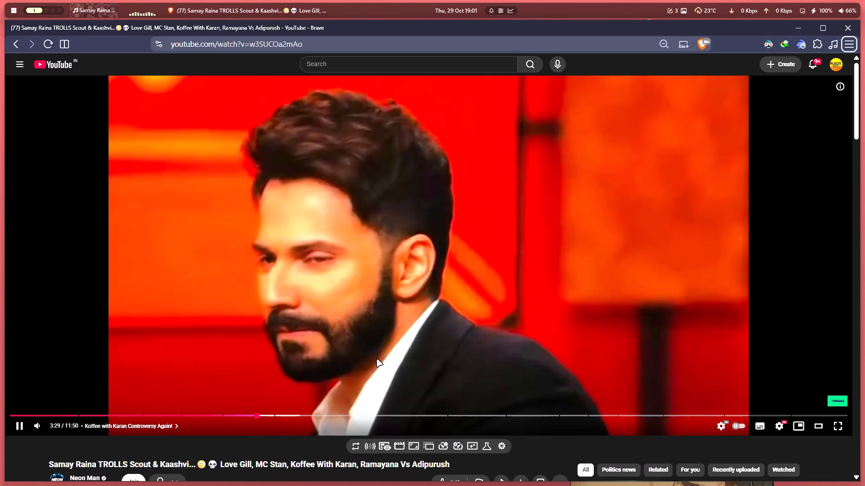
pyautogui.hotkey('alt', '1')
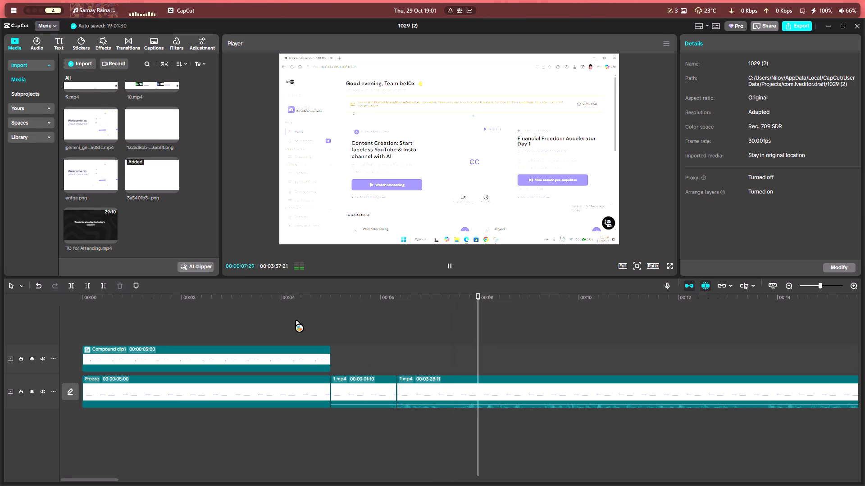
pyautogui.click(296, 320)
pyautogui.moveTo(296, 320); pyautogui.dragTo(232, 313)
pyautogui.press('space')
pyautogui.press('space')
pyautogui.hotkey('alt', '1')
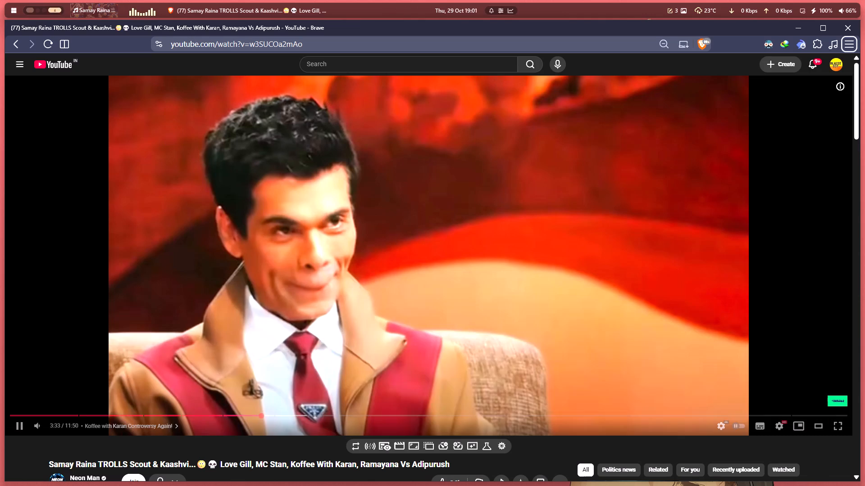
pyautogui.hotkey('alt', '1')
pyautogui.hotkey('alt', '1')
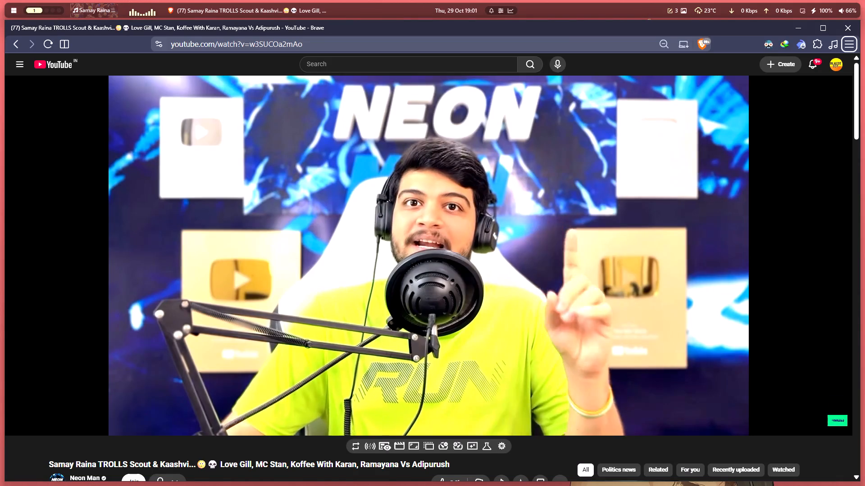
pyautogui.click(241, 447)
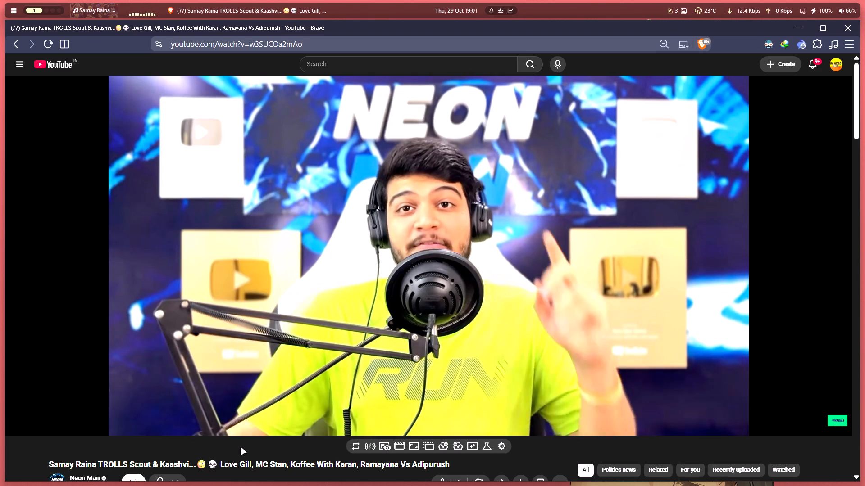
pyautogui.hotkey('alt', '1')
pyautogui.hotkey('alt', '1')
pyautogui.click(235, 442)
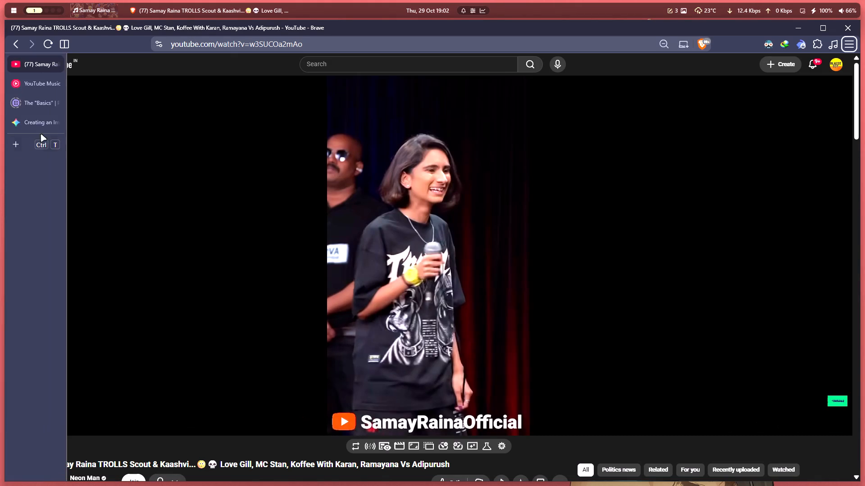
pyautogui.click(292, 218)
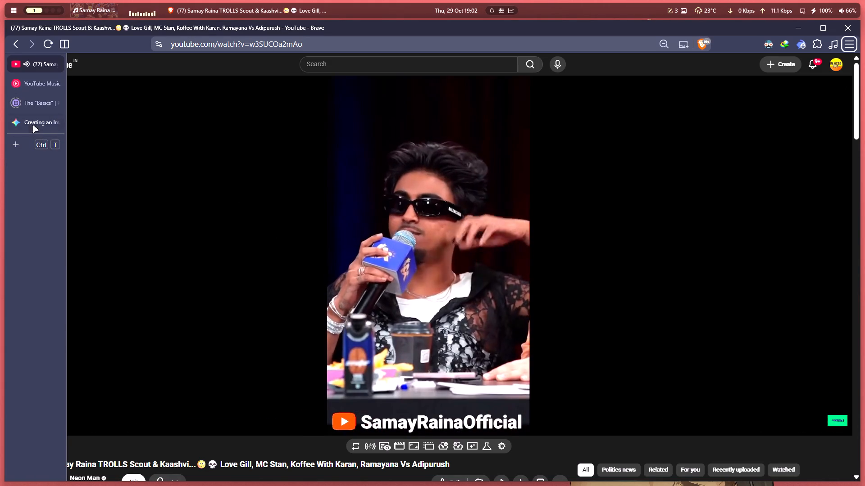
pyautogui.middleClick(32, 122)
pyautogui.click(235, 197)
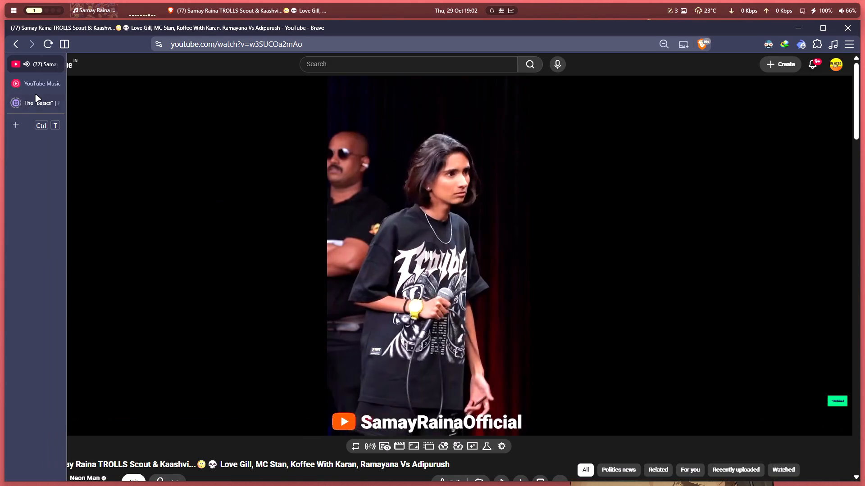
# Switch to the YouTube Music tab and resume the song One Love.
pyautogui.click(38, 90)
pyautogui.click(295, 225)
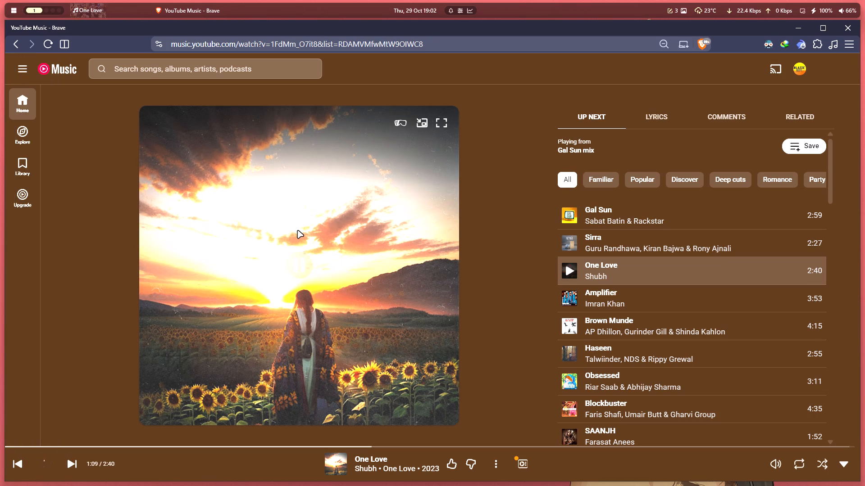
# Return to CapCut and play the transition from Compound clip1 into 1.mp4 once more.
pyautogui.hotkey('alt', '3')
pyautogui.hotkey('alt', '4')
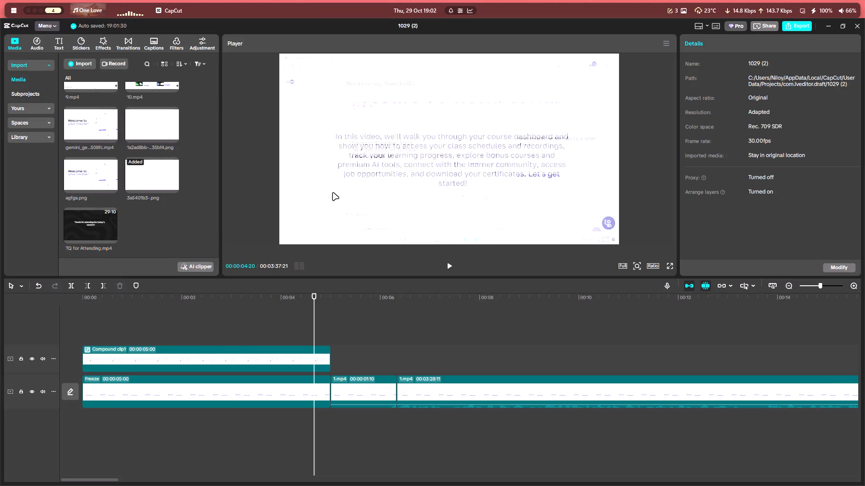
pyautogui.click(296, 308)
pyautogui.press('space')
pyautogui.keyDown('ctrl'); pyautogui.scroll(-13, 389, 334); pyautogui.keyUp('ctrl')
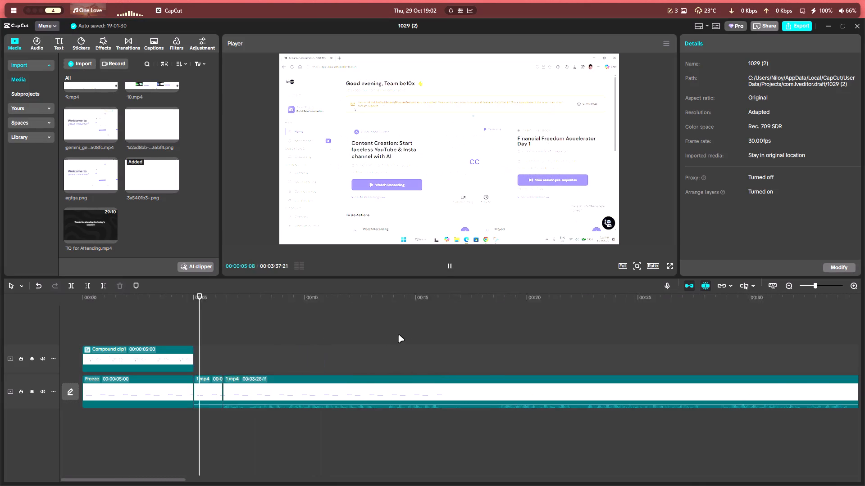
pyautogui.keyDown('ctrl'); pyautogui.scroll(-16, 398, 334); pyautogui.keyUp('ctrl')
pyautogui.keyDown('ctrl'); pyautogui.scroll(12, 180, 338); pyautogui.keyUp('ctrl')
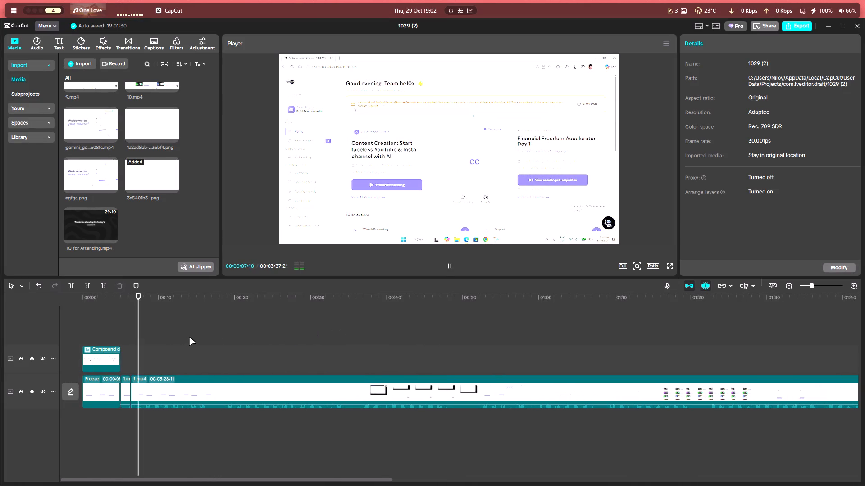
pyautogui.keyDown('ctrl'); pyautogui.scroll(8, 189, 337); pyautogui.keyUp('ctrl')
pyautogui.keyDown('alt'); pyautogui.scroll(6, 269, 341); pyautogui.keyUp('alt')
# Export the finished first video under the name "1 Edited" and close the sharing dialog.
pyautogui.click(795, 21)
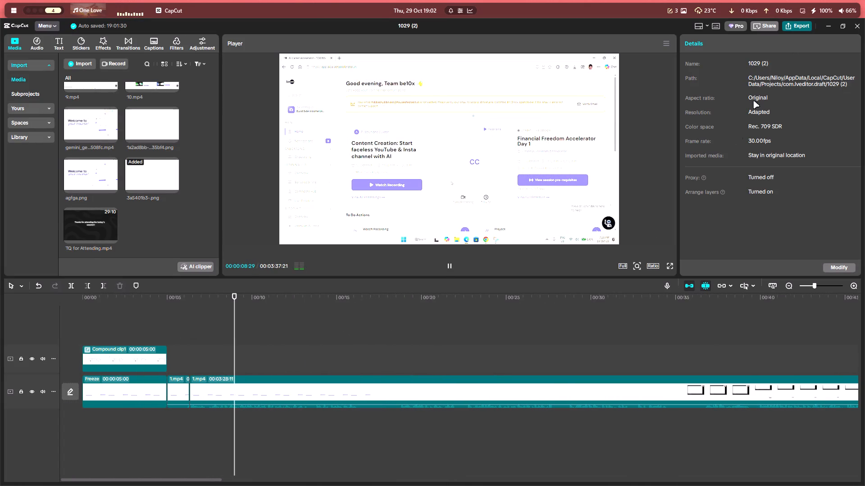
pyautogui.hotkey('alt', 'shift', 'space')
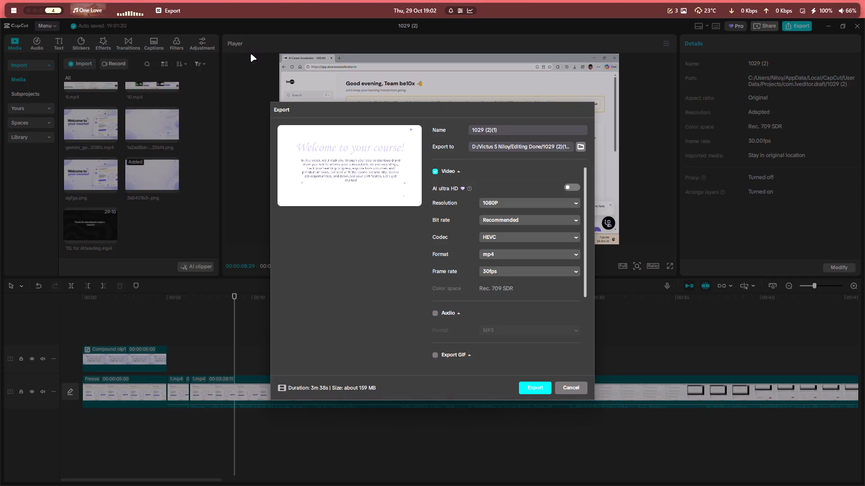
pyautogui.moveTo(497, 129); pyautogui.dragTo(341, 125)
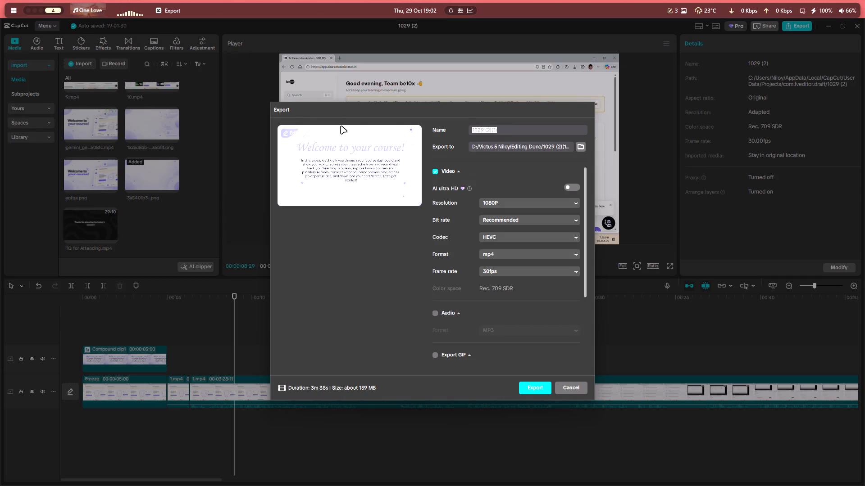
pyautogui.press('1')
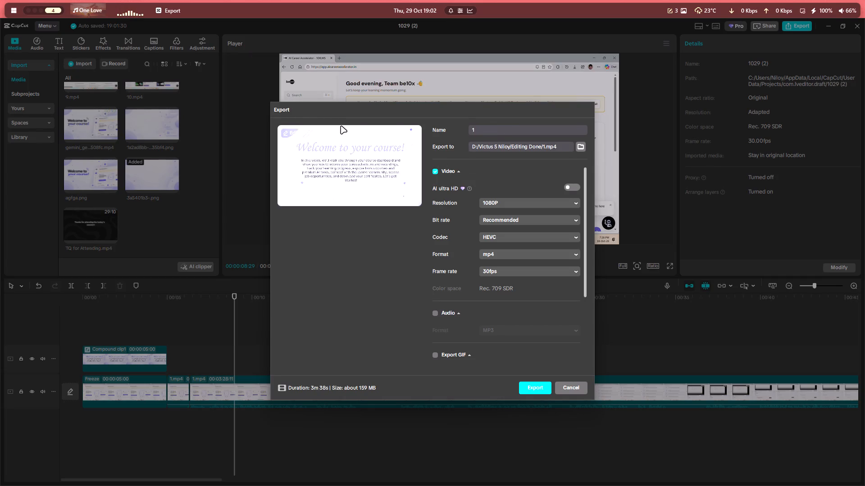
pyautogui.press('space')
pyautogui.write('edites')
pyautogui.press('BackSpace')
pyautogui.press('d')
pyautogui.hotkey('ctrl', 'a')
pyautogui.press('BackSpace')
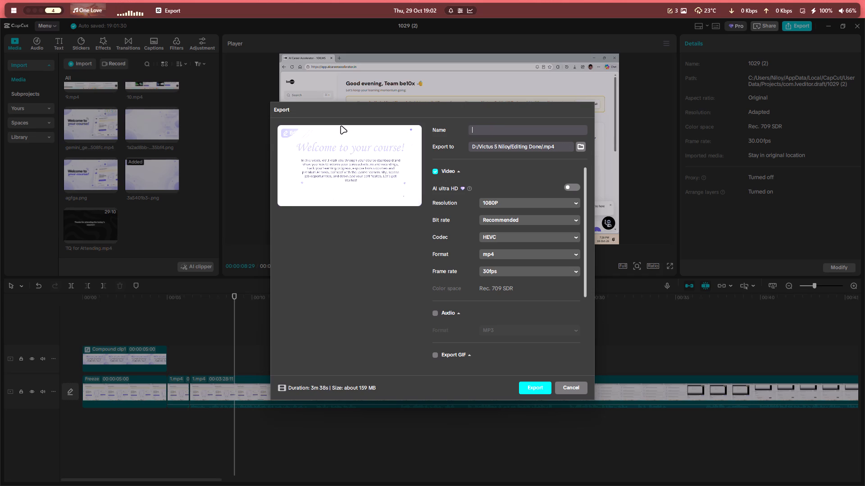
pyautogui.hotkey('shift', '!')
pyautogui.press('BackSpace')
pyautogui.write('1 Edited')
pyautogui.press('Return')
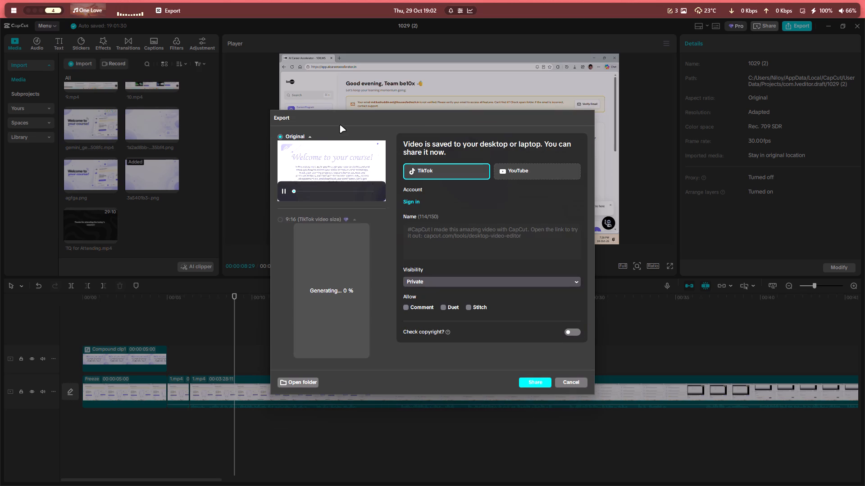
pyautogui.click(583, 384)
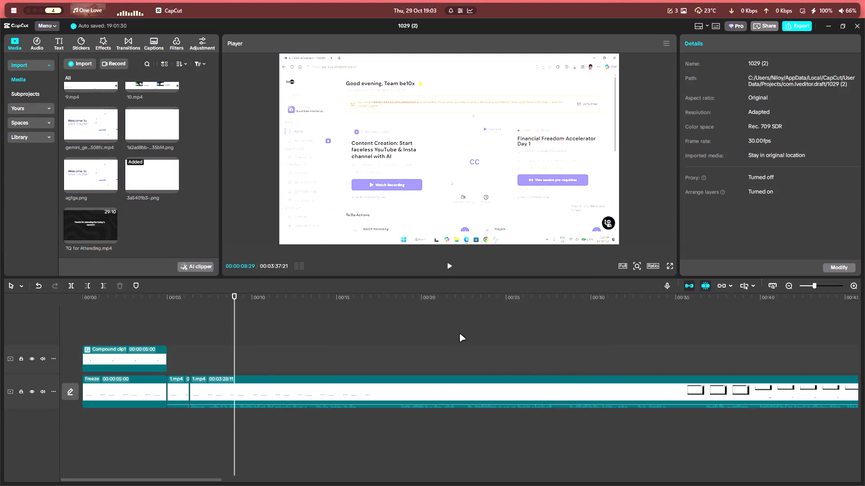
# Delete the Freeze clip and both 1.mp4 clips from the main track, keeping Compound clip1 and Compound clip2.
pyautogui.keyDown('ctrl'); pyautogui.scroll(-14, 440, 333); pyautogui.keyUp('ctrl')
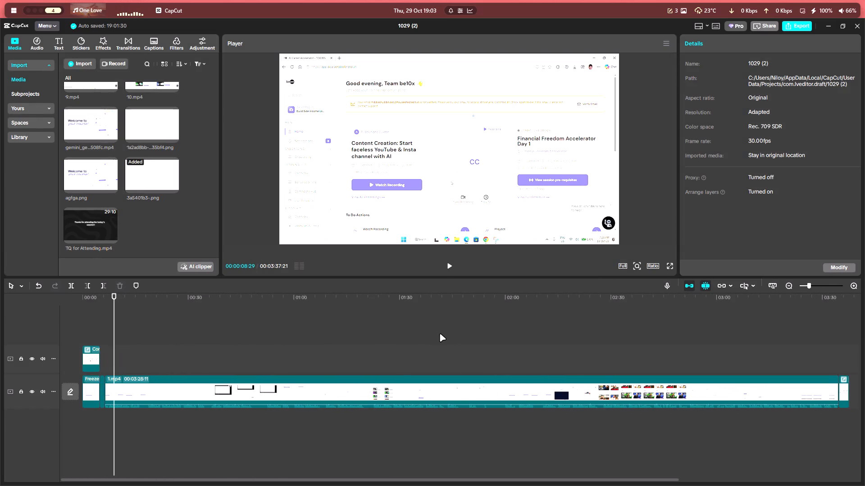
pyautogui.scroll(-13, 418, 332)
pyautogui.keyDown('ctrl'); pyautogui.scroll(8, 254, 353); pyautogui.keyUp('ctrl')
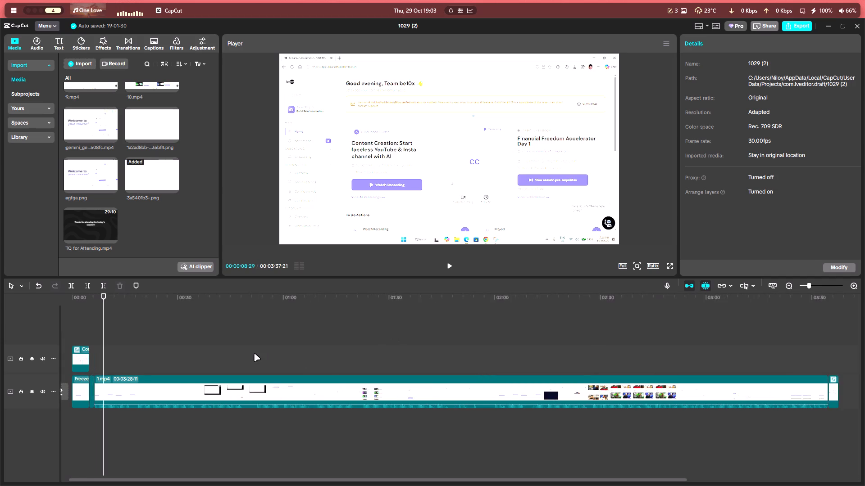
pyautogui.keyDown('ctrl'); pyautogui.scroll(12, 254, 353); pyautogui.keyUp('ctrl')
pyautogui.keyDown('ctrl'); pyautogui.scroll(12, 254, 353); pyautogui.keyUp('ctrl')
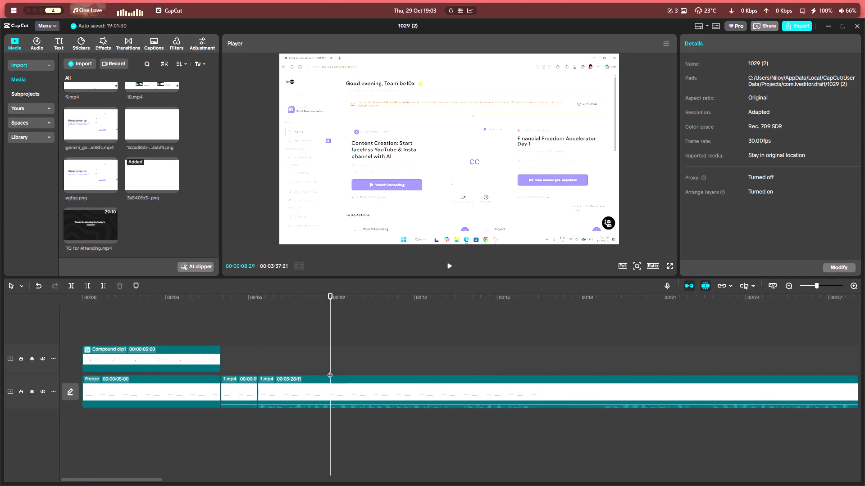
pyautogui.keyDown('ctrl'); pyautogui.scroll(-3, 249, 414); pyautogui.keyUp('ctrl')
pyautogui.keyDown('ctrl'); pyautogui.scroll(-8, 142, 427); pyautogui.keyUp('ctrl')
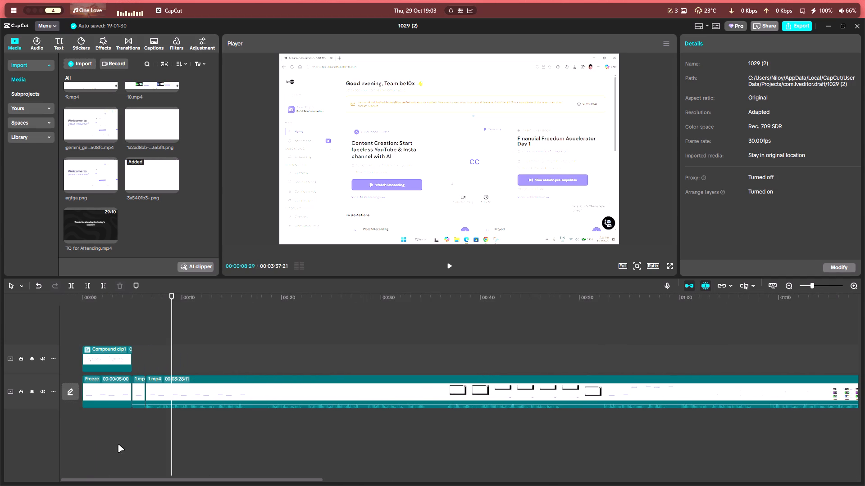
pyautogui.keyDown('ctrl'); pyautogui.scroll(-4, 112, 442); pyautogui.keyUp('ctrl')
pyautogui.moveTo(92, 428); pyautogui.dragTo(526, 410)
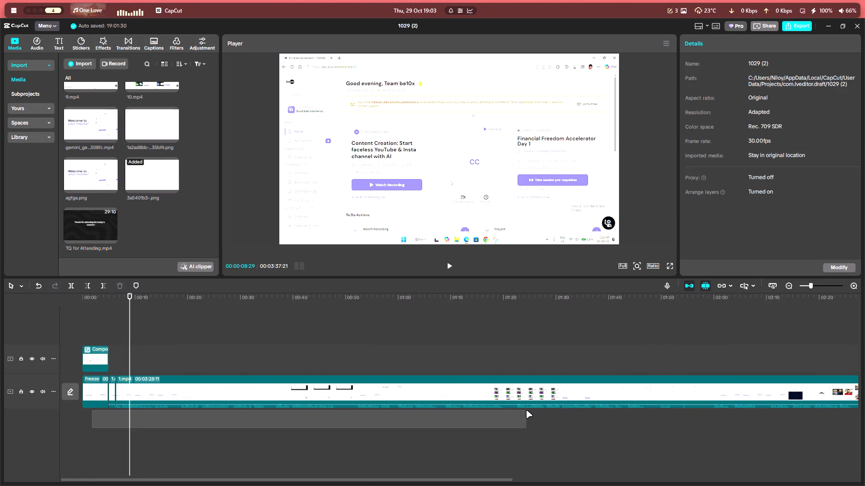
pyautogui.moveTo(526, 410); pyautogui.dragTo(531, 396)
pyautogui.press('BackSpace')
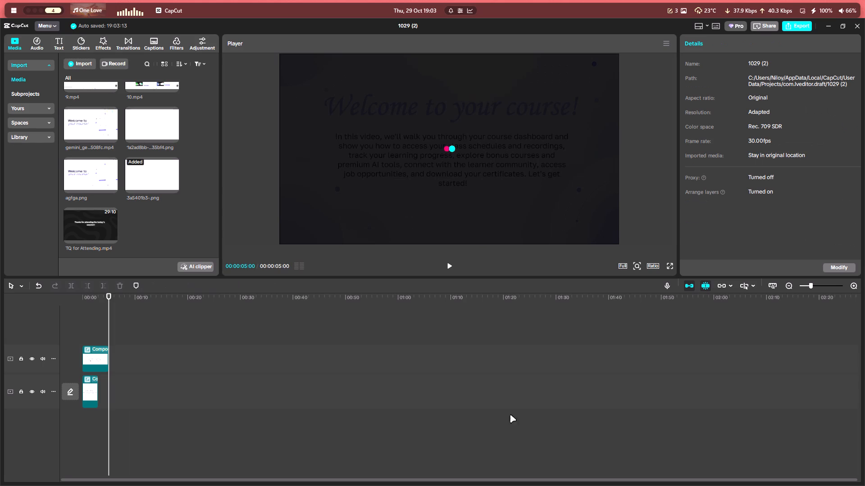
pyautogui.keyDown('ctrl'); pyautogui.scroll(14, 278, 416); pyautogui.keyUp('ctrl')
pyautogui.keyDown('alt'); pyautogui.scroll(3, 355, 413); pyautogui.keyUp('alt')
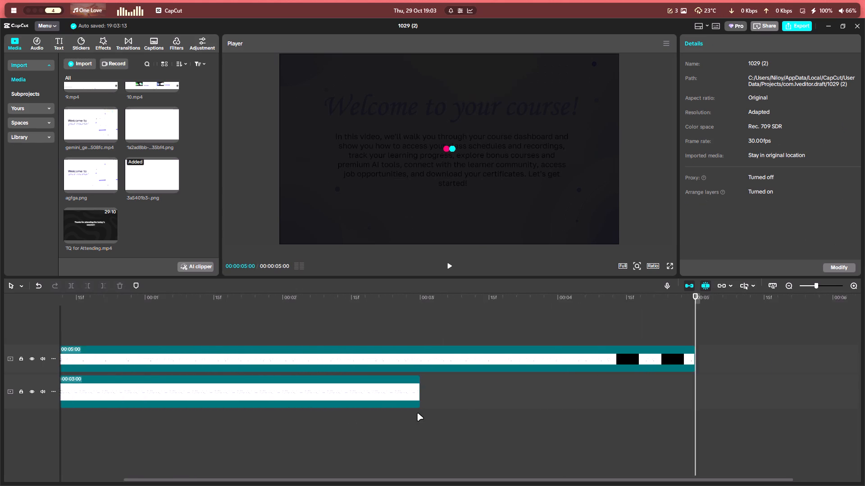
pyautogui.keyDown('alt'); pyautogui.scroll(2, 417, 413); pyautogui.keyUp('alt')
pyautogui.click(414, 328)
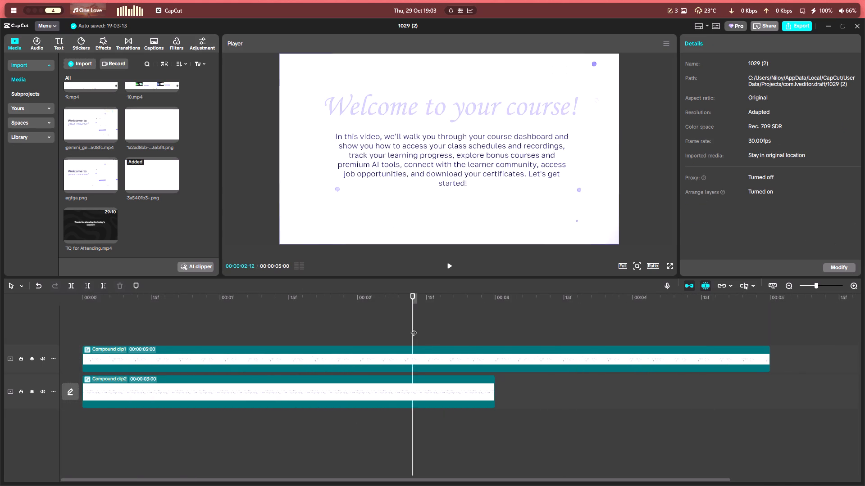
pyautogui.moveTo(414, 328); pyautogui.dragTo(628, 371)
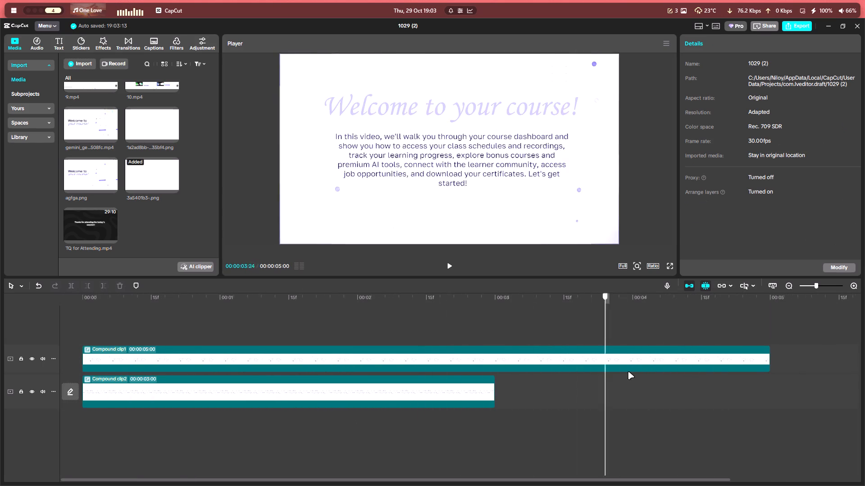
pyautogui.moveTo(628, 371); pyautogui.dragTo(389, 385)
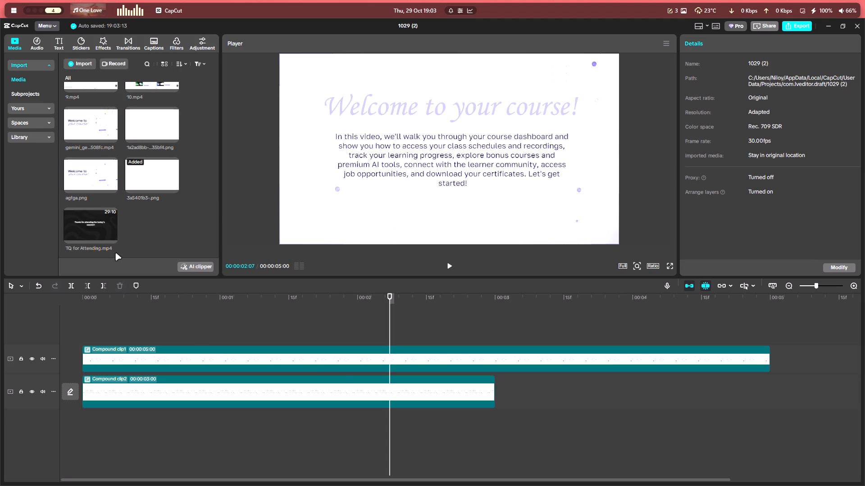
# Insert 2.mp4 at the start of the main track, ahead of Compound clip2.
pyautogui.scroll(10, 133, 162)
pyautogui.moveTo(150, 107); pyautogui.dragTo(168, 333)
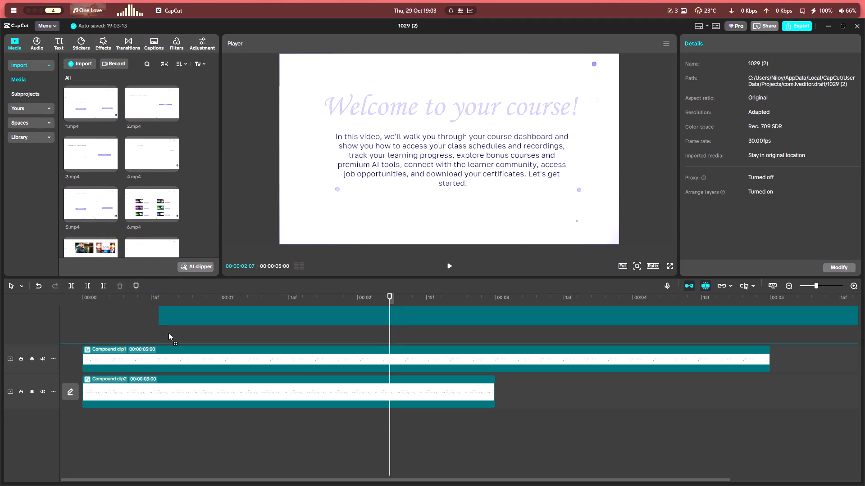
pyautogui.moveTo(168, 333); pyautogui.dragTo(65, 401)
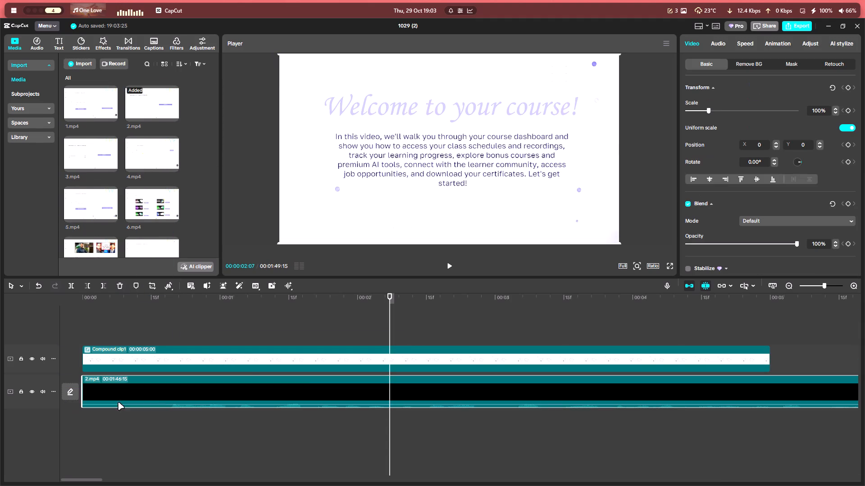
# Add a freeze frame at the very start of 2.mp4 and extend it to 5 seconds, matching Compound clip1's end.
pyautogui.keyDown('ctrl'); pyautogui.scroll(-6, 522, 396); pyautogui.keyUp('ctrl')
pyautogui.click(94, 429)
pyautogui.moveTo(94, 429); pyautogui.dragTo(54, 431)
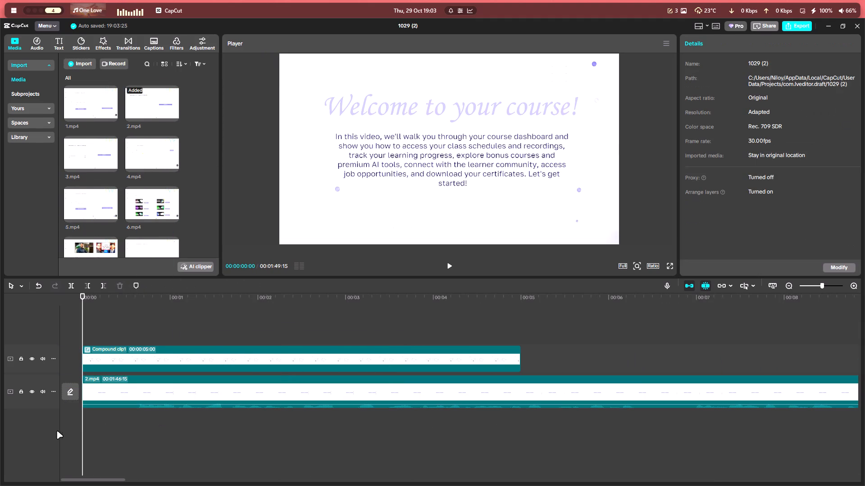
pyautogui.click(146, 405)
pyautogui.click(178, 299)
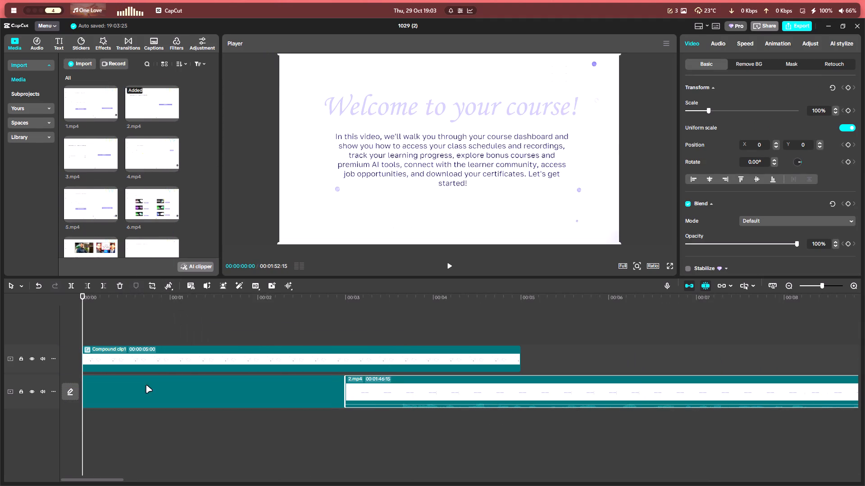
pyautogui.moveTo(345, 393); pyautogui.dragTo(482, 396)
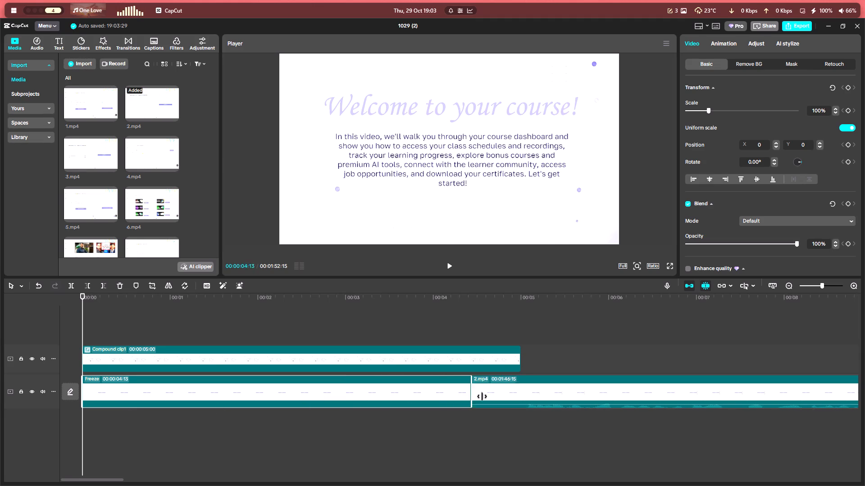
pyautogui.moveTo(482, 396); pyautogui.dragTo(520, 400)
# Play the transition from the end of Compound clip1 into 2.mp4.
pyautogui.click(514, 342)
pyautogui.click(469, 330)
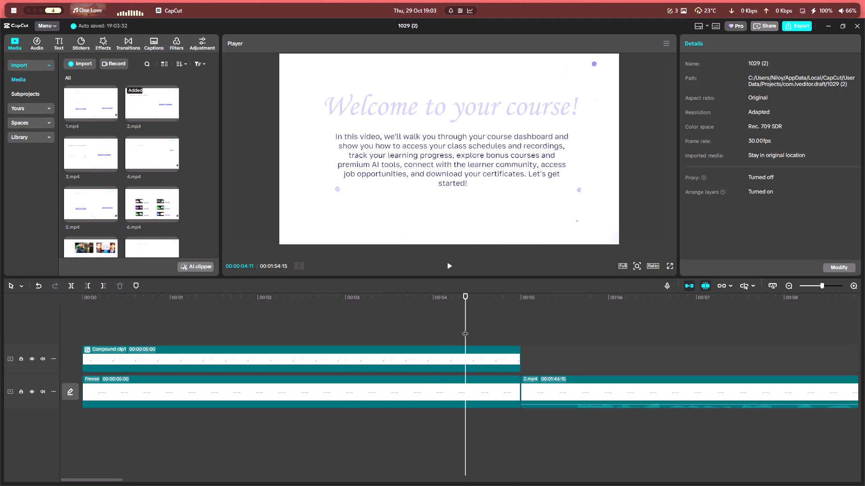
pyautogui.moveTo(465, 329); pyautogui.dragTo(433, 331)
pyautogui.press('space')
pyautogui.keyDown('ctrl'); pyautogui.scroll(-11, 436, 332); pyautogui.keyUp('ctrl')
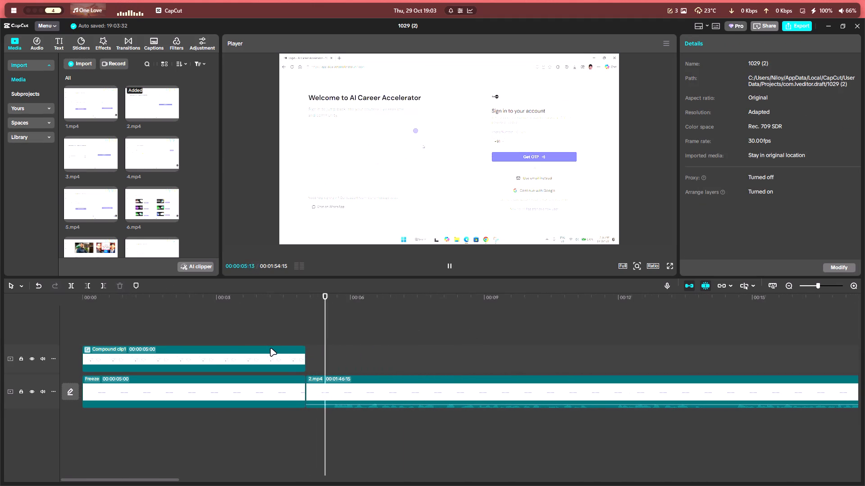
pyautogui.keyDown('ctrl'); pyautogui.scroll(-17, 270, 348); pyautogui.keyUp('ctrl')
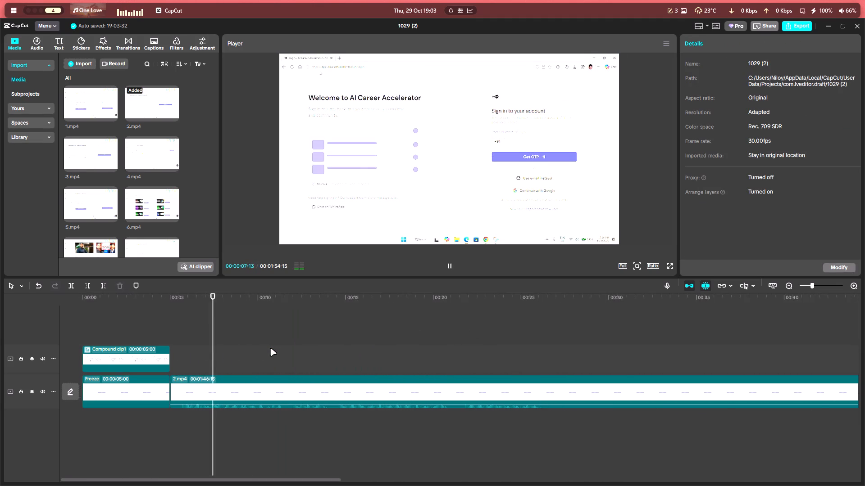
pyautogui.keyDown('ctrl'); pyautogui.scroll(-11, 270, 348); pyautogui.keyUp('ctrl')
pyautogui.keyDown('ctrl'); pyautogui.scroll(-4, 371, 354); pyautogui.keyUp('ctrl')
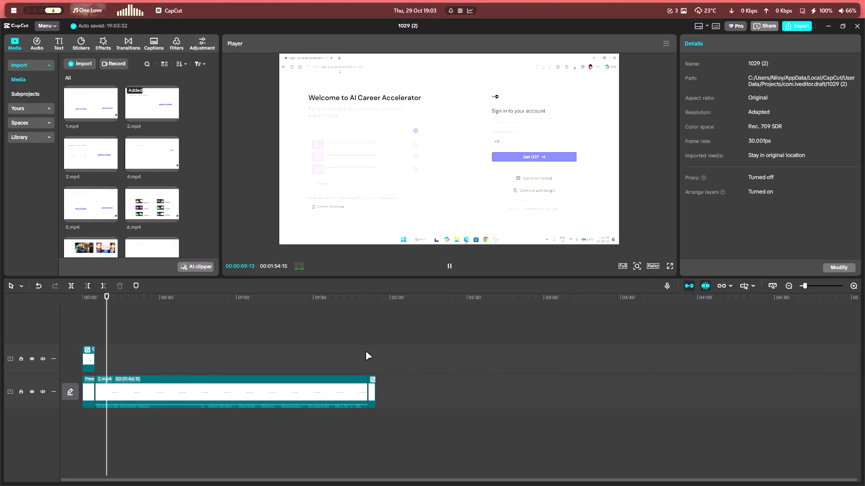
# Play the end of 2.mp4 and the closing Compound clip2.
pyautogui.click(366, 351)
pyautogui.press('space')
pyautogui.keyDown('ctrl'); pyautogui.scroll(18, 449, 368); pyautogui.keyUp('ctrl')
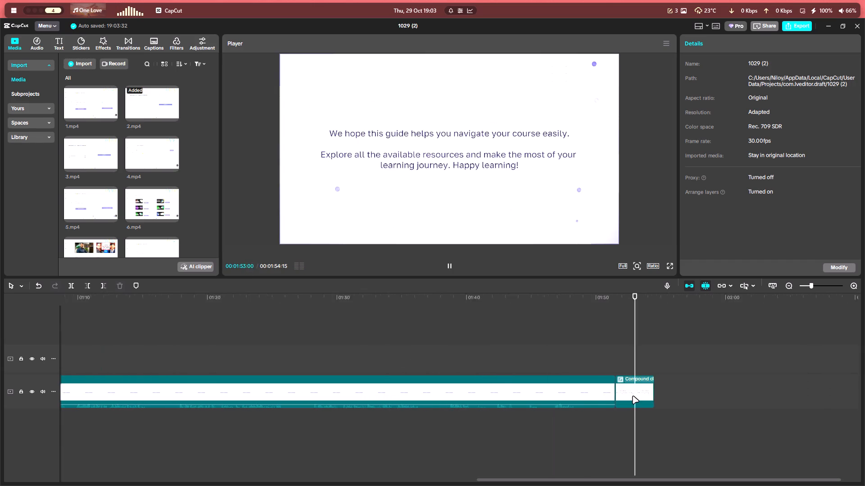
pyautogui.keyDown('ctrl'); pyautogui.scroll(1, 633, 396); pyautogui.keyUp('ctrl')
pyautogui.click(600, 365)
pyautogui.press('space')
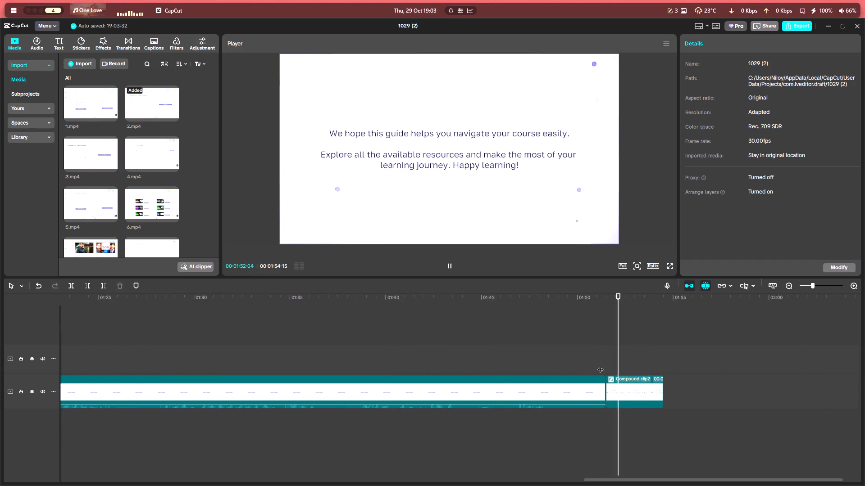
pyautogui.keyDown('ctrl'); pyautogui.scroll(-13, 419, 384); pyautogui.keyUp('ctrl')
pyautogui.keyDown('ctrl'); pyautogui.scroll(-4, 321, 369); pyautogui.keyUp('ctrl')
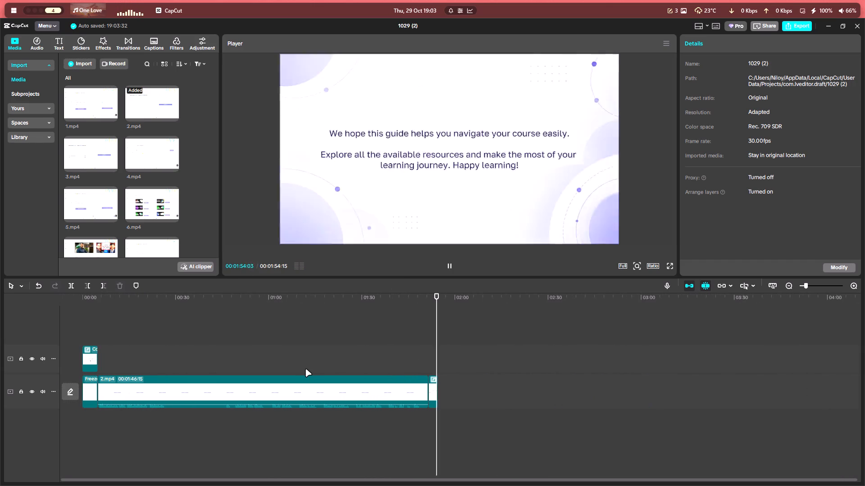
# Play the sequence from the beginning through Compound clip1 and into the opening of 2.mp4.
pyautogui.click(173, 345)
pyautogui.moveTo(173, 345); pyautogui.dragTo(0, 326)
pyautogui.press('space')
pyautogui.keyDown('ctrl'); pyautogui.scroll(3, 237, 345); pyautogui.keyUp('ctrl')
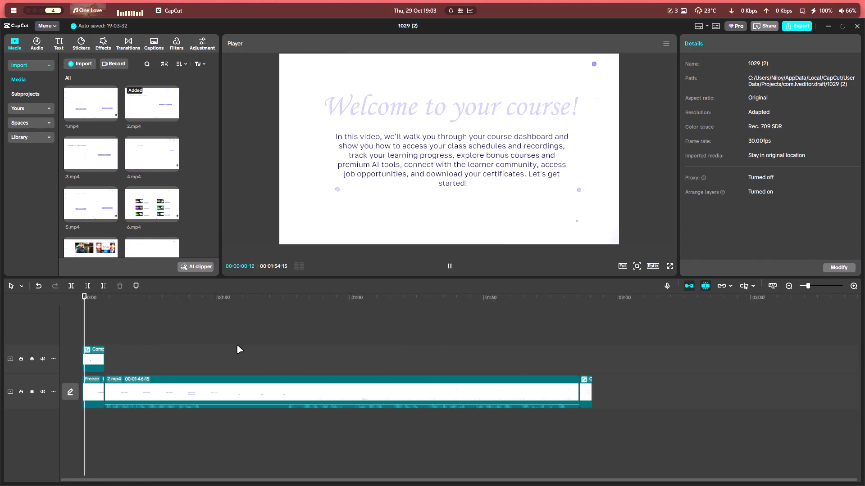
pyautogui.keyDown('ctrl'); pyautogui.scroll(8, 237, 345); pyautogui.keyUp('ctrl')
pyautogui.keyDown('alt'); pyautogui.scroll(5, 239, 345); pyautogui.keyUp('alt')
pyautogui.keyDown('ctrl'); pyautogui.scroll(3, 239, 345); pyautogui.keyUp('ctrl')
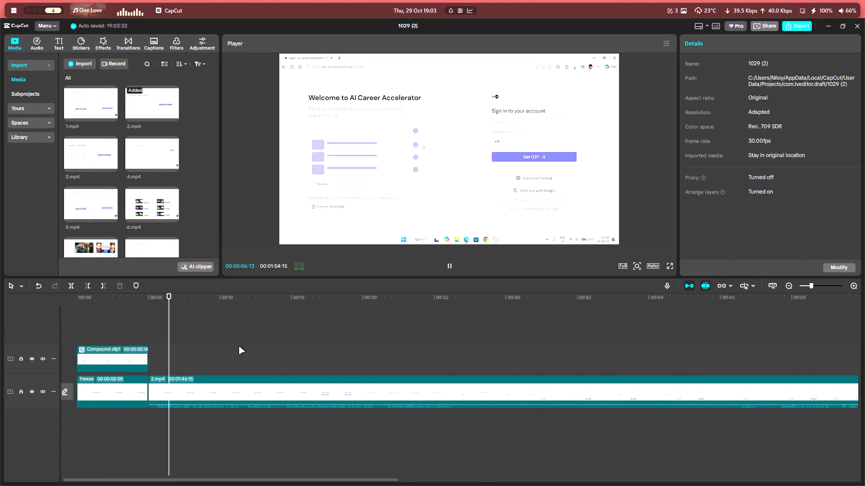
pyautogui.press('space')
# Export the second video as 1080P mp4 under the name "2 Edited" and close the export dialog.
pyautogui.click(796, 26)
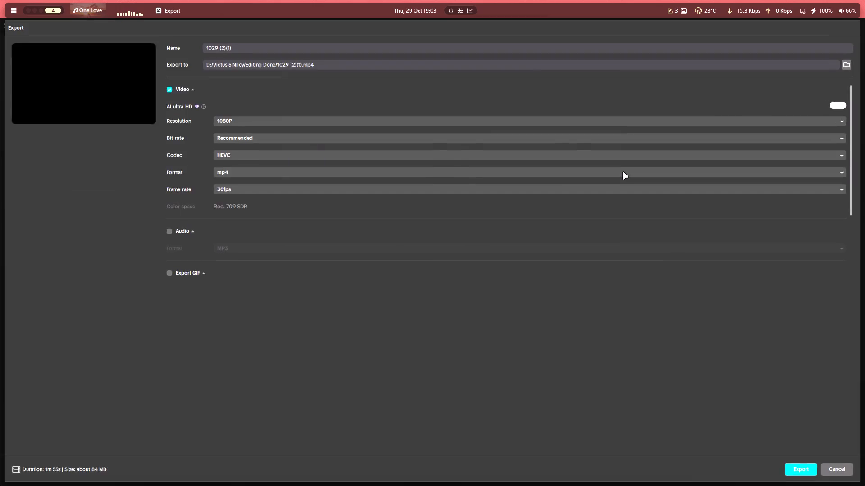
pyautogui.hotkey('alt', 'shift', 'space')
pyautogui.moveTo(504, 130); pyautogui.dragTo(363, 122)
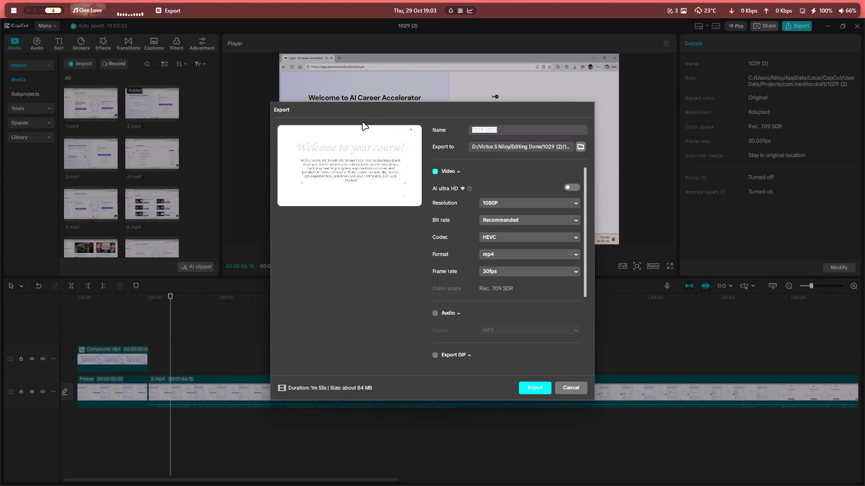
pyautogui.write('2 Edited')
pyautogui.press('Return')
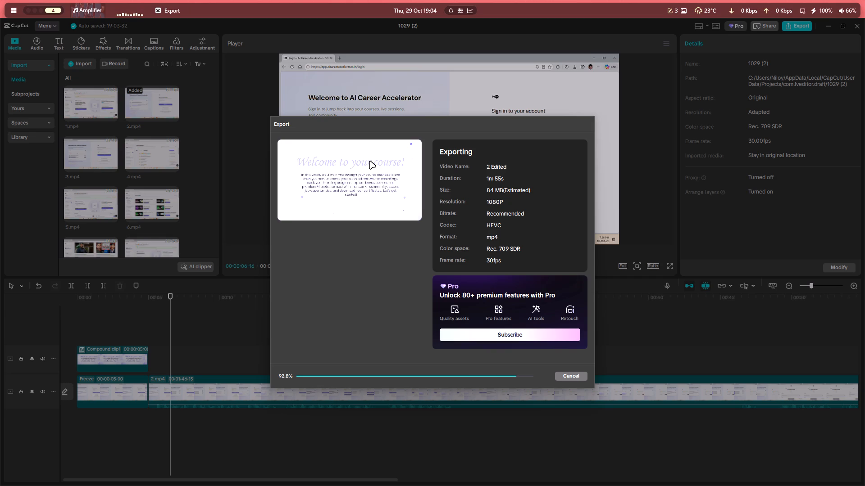
pyautogui.click(570, 384)
pyautogui.doubleClick(114, 315)
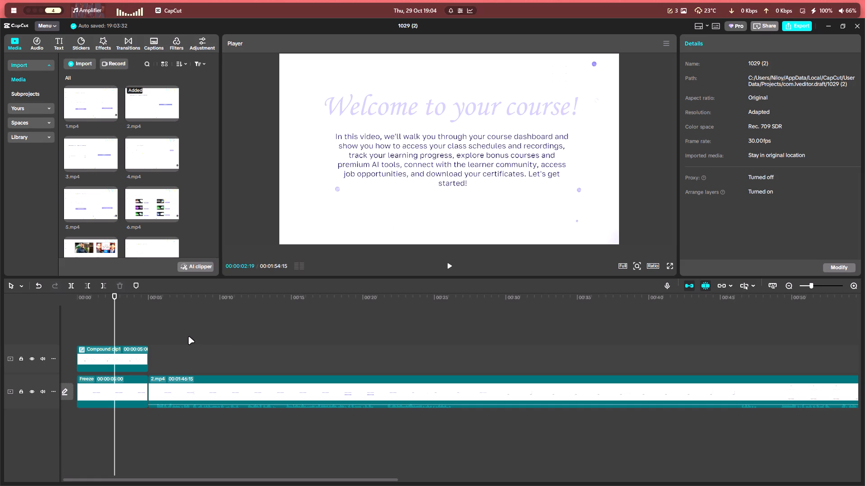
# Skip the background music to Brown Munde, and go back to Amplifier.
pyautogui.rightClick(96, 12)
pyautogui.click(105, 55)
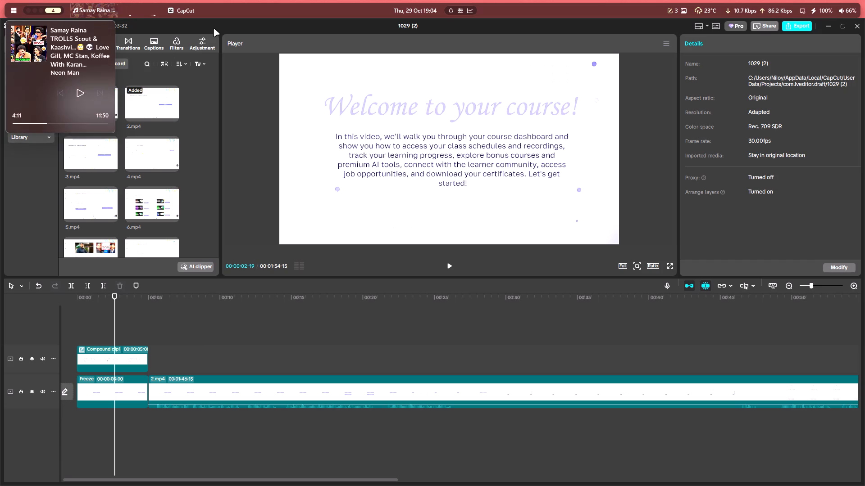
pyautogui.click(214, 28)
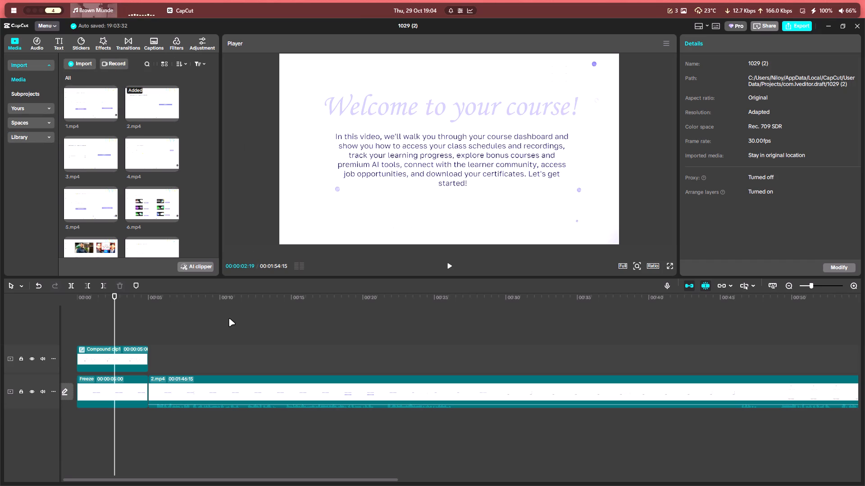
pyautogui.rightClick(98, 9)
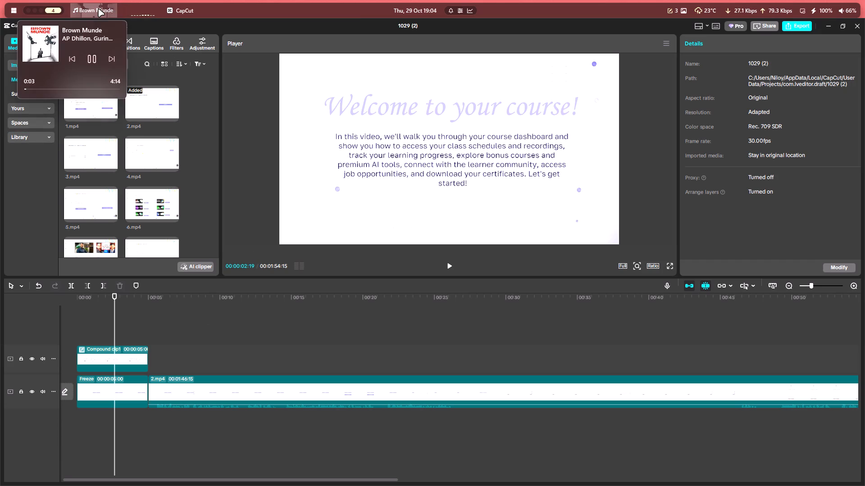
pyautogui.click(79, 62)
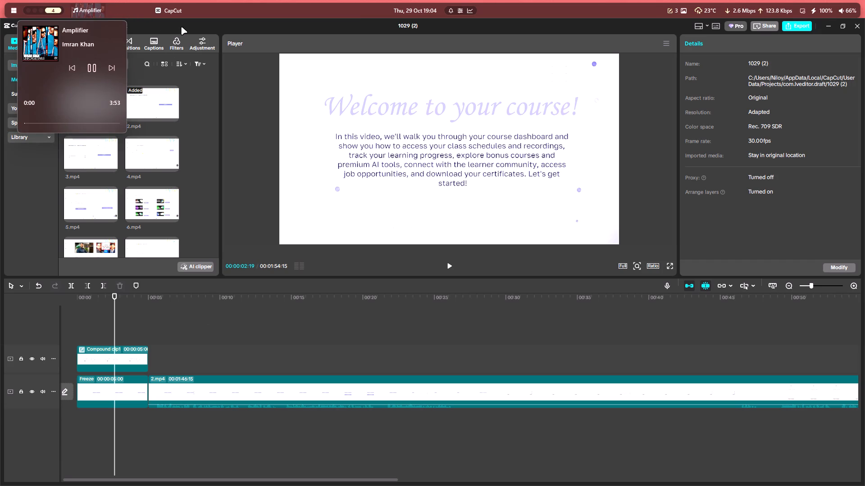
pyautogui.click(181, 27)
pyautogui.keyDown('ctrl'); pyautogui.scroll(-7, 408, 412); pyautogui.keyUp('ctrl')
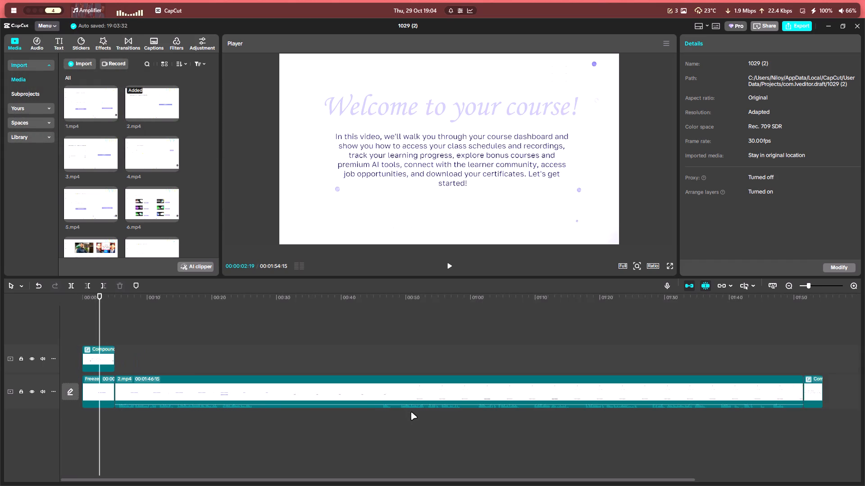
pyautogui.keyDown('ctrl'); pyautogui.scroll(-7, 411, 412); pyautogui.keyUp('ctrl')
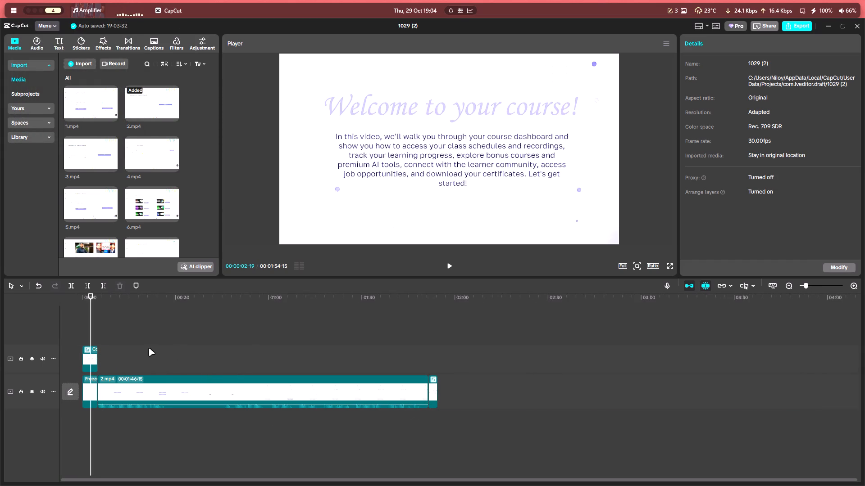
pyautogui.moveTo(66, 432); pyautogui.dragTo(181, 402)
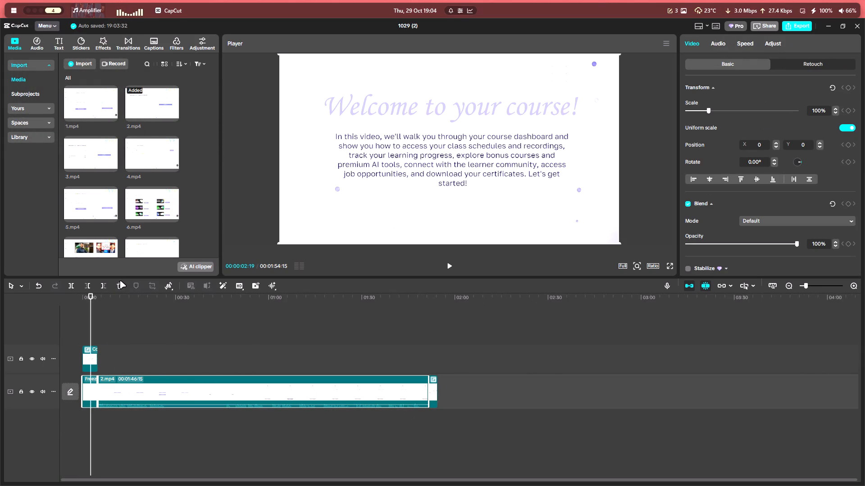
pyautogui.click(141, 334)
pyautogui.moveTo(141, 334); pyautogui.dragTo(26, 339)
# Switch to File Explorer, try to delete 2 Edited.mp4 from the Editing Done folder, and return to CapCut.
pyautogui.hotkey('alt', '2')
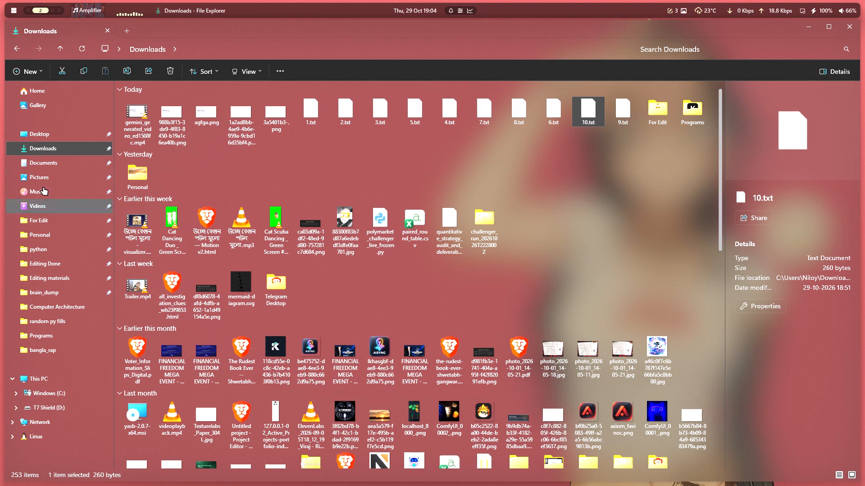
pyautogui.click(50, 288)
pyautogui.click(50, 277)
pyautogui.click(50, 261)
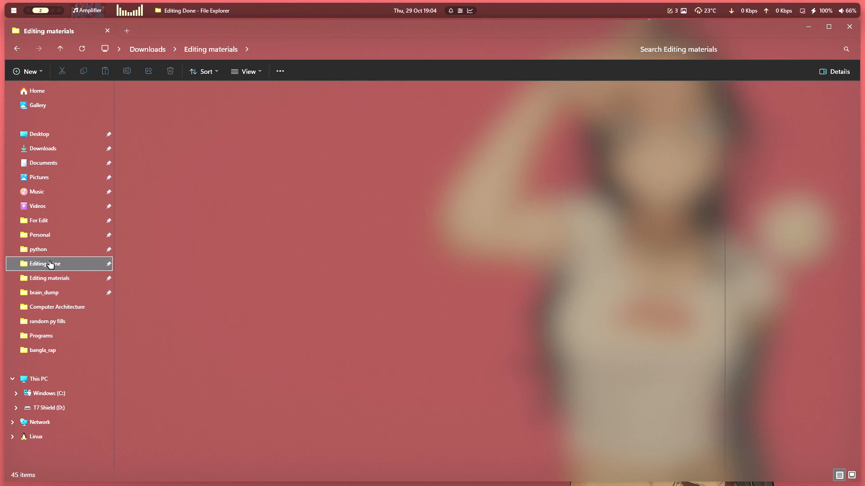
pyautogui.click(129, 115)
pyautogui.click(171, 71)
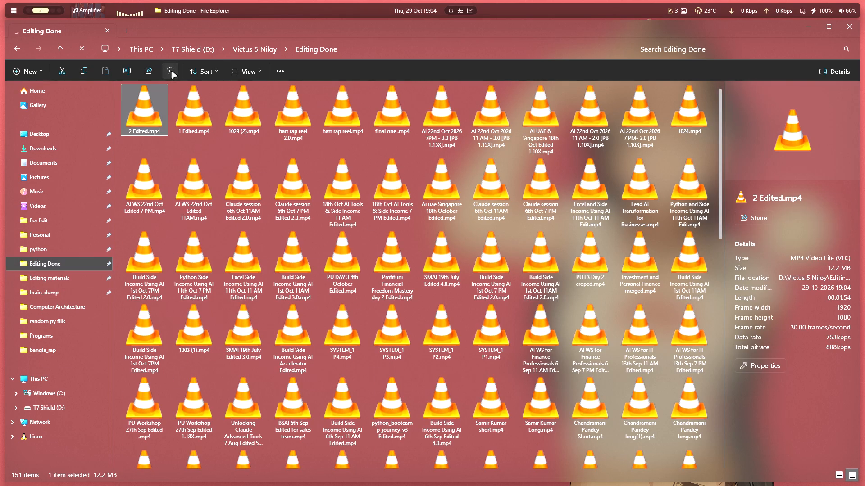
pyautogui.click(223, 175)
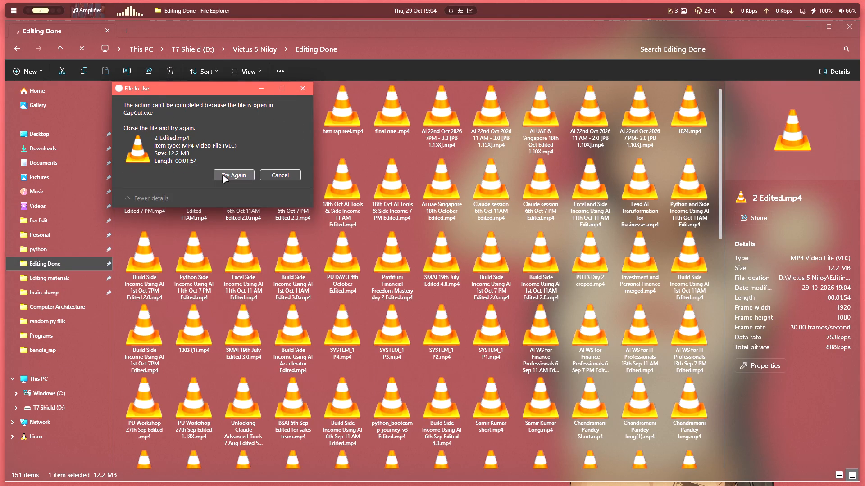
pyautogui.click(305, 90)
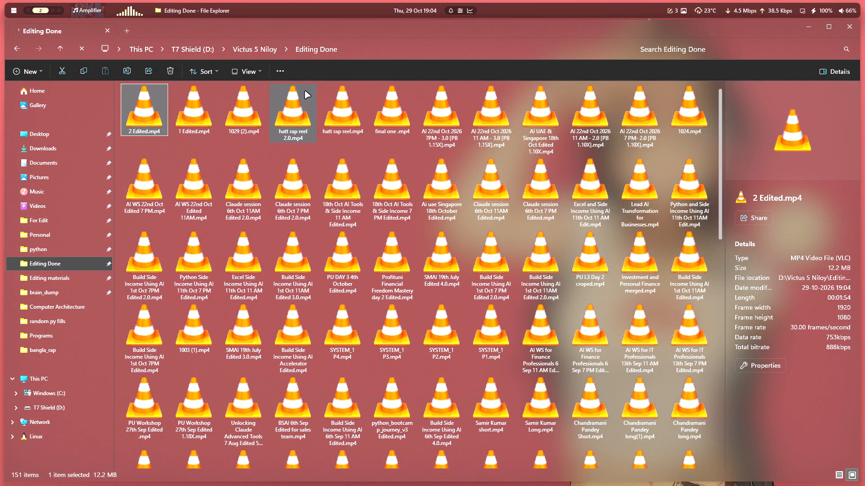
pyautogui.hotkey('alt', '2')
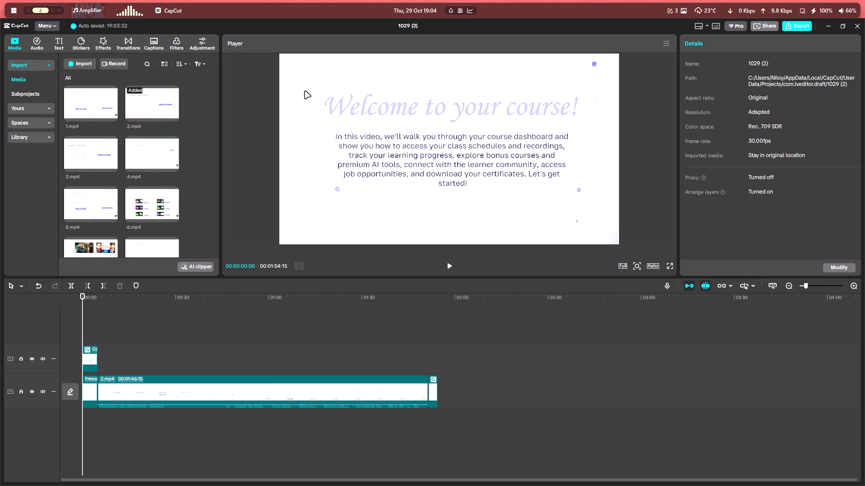
# Open Compound clip1 on its own timeline to access its text and background layers.
pyautogui.click(137, 333)
pyautogui.moveTo(136, 333); pyautogui.dragTo(59, 340)
pyautogui.keyDown('ctrl'); pyautogui.scroll(8, 223, 382); pyautogui.keyUp('ctrl')
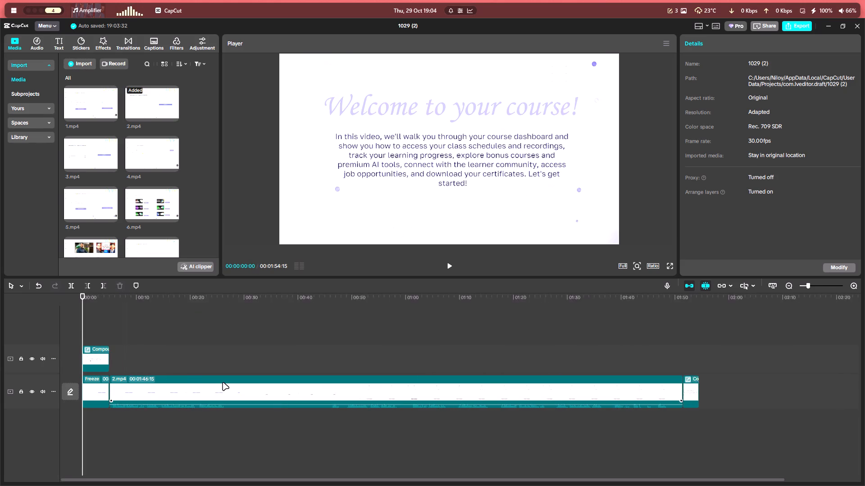
pyautogui.keyDown('ctrl'); pyautogui.scroll(4, 223, 382); pyautogui.keyUp('ctrl')
pyautogui.moveTo(114, 427); pyautogui.dragTo(189, 402)
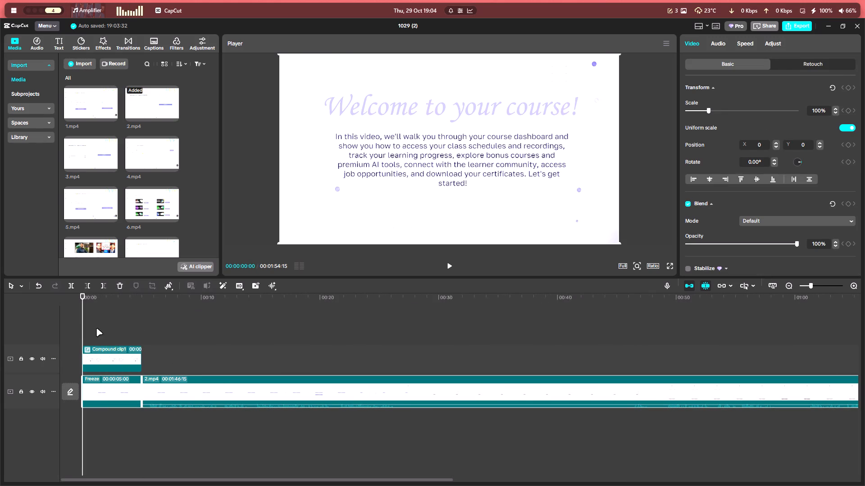
pyautogui.click(98, 333)
pyautogui.click(109, 366)
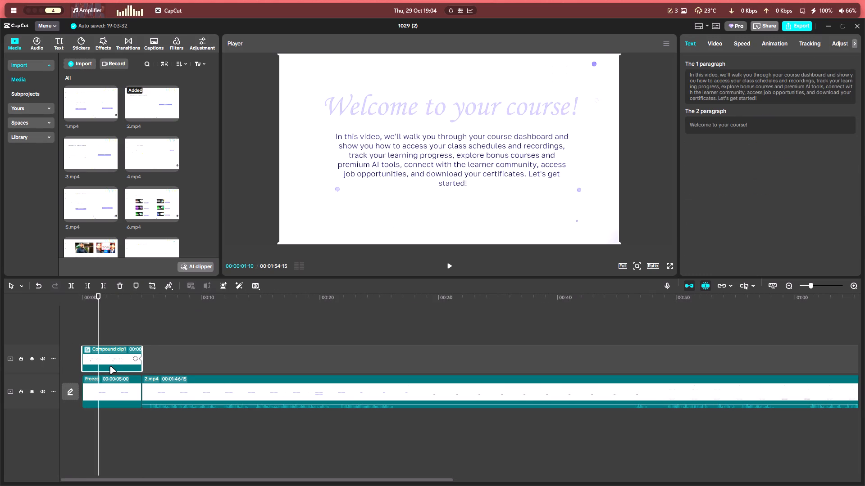
pyautogui.doubleClick(114, 360)
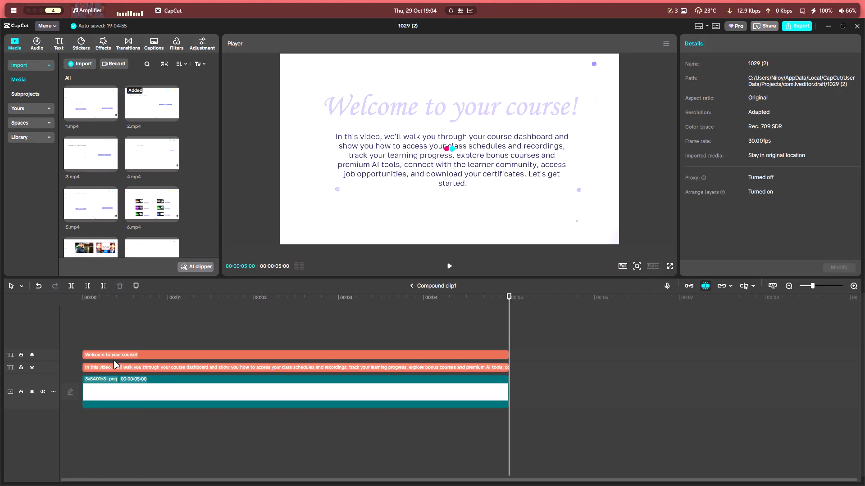
pyautogui.click(159, 369)
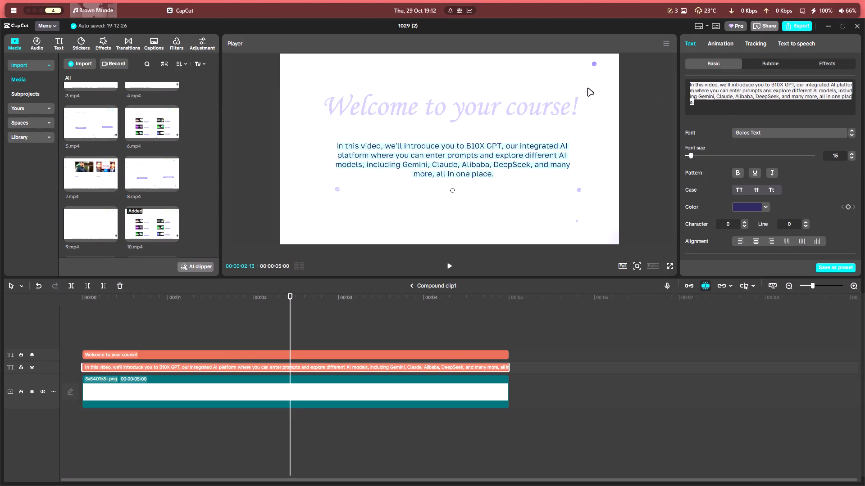
pyautogui.hotkey('ctrl', 'v')
pyautogui.click(412, 287)
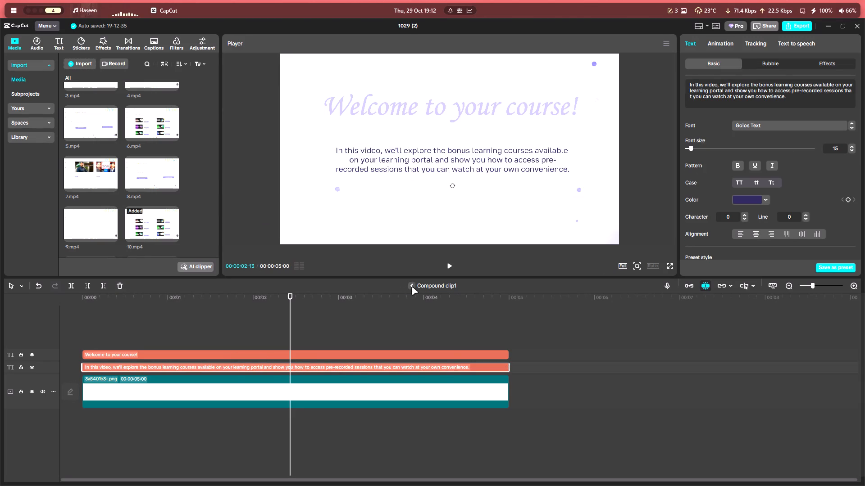
# Scrub through to the closing clip and export the timeline as a 1080P mp4 named "10 Edited".
pyautogui.click(97, 335)
pyautogui.moveTo(97, 335); pyautogui.dragTo(231, 322)
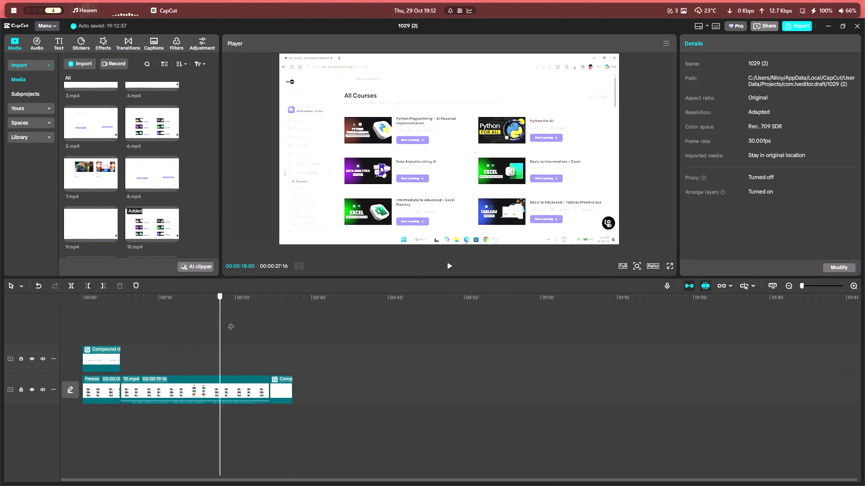
pyautogui.moveTo(231, 322); pyautogui.dragTo(294, 317)
pyautogui.click(797, 24)
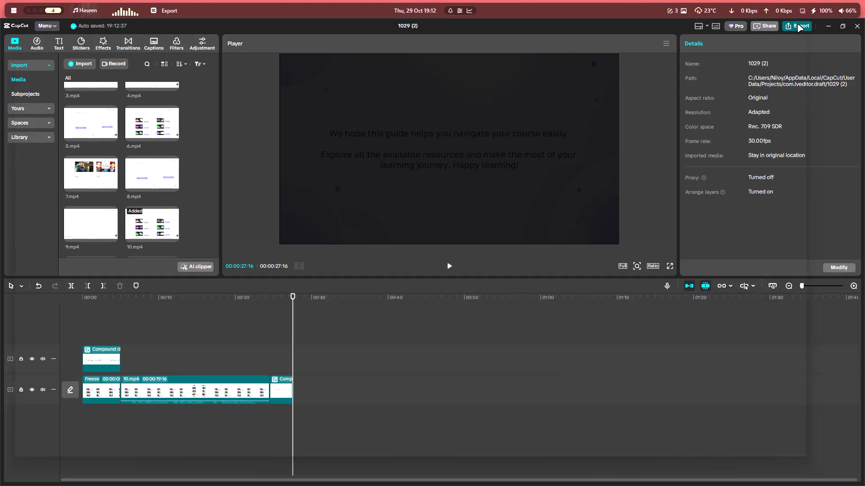
pyautogui.hotkey('alt', 'shift', 'space')
pyautogui.moveTo(512, 131); pyautogui.dragTo(369, 117)
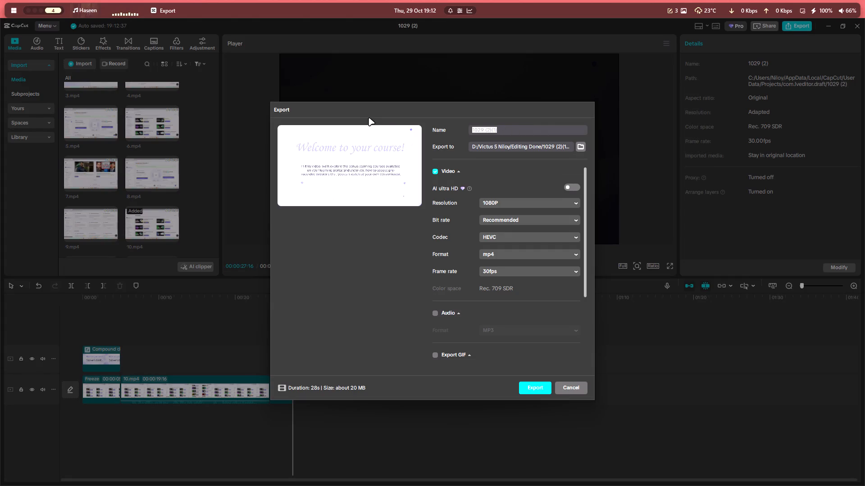
pyautogui.write('10 Edo')
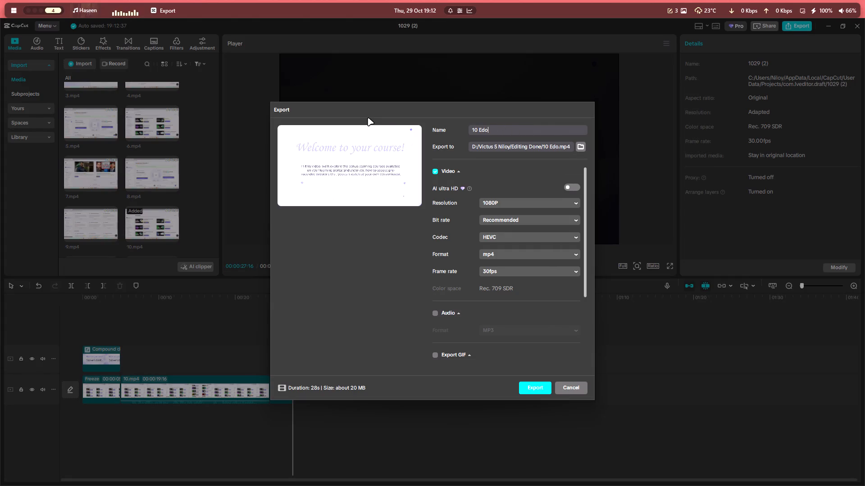
pyautogui.write('ted')
pyautogui.press('BackSpace')
pyautogui.press('BackSpace')
pyautogui.press('BackSpace')
pyautogui.press('BackSpace')
pyautogui.write('ited')
pyautogui.press('Return')
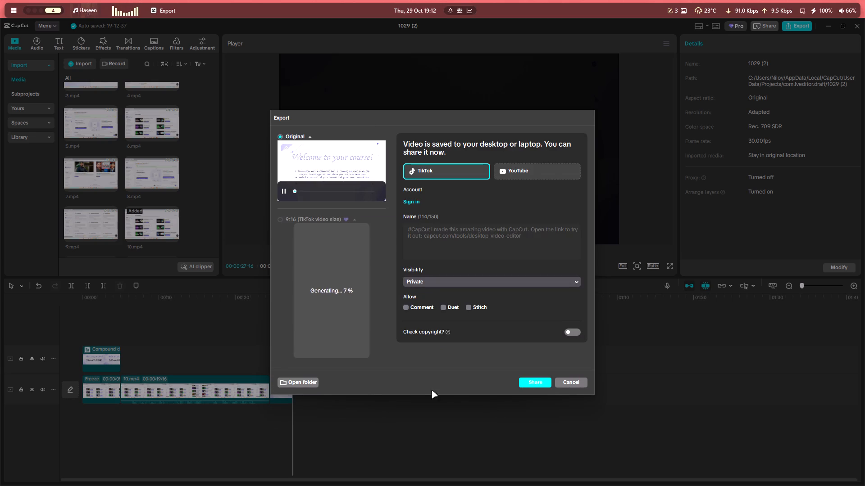
pyautogui.click(574, 378)
# Close the finished project along with CapCut and the ChatGPT Classic window.
pyautogui.click(859, 31)
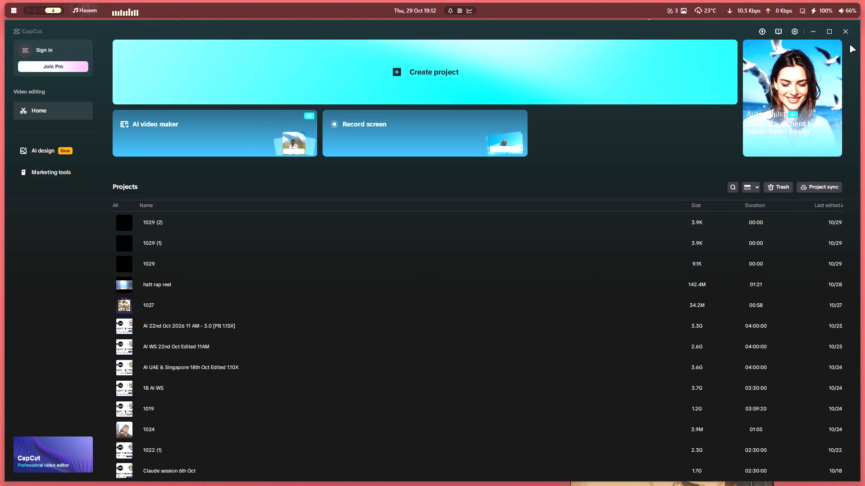
pyautogui.click(844, 32)
pyautogui.click(619, 153)
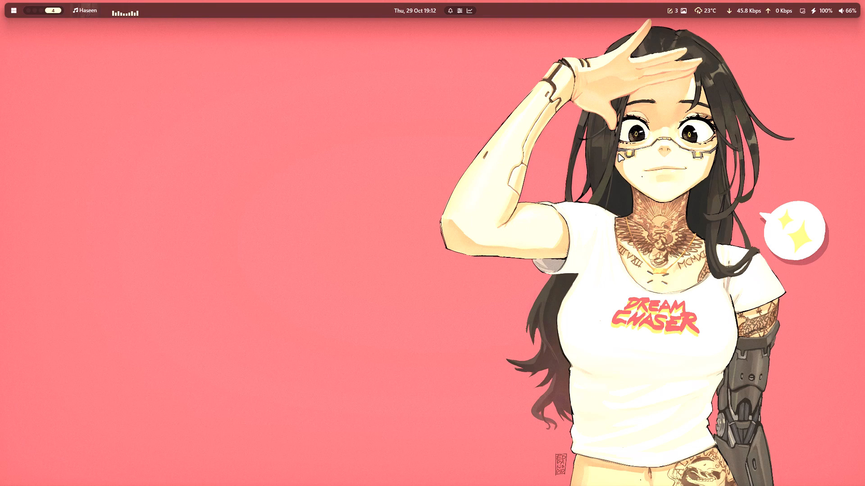
pyautogui.hotkey('alt', '3')
pyautogui.hotkey('alt', '2')
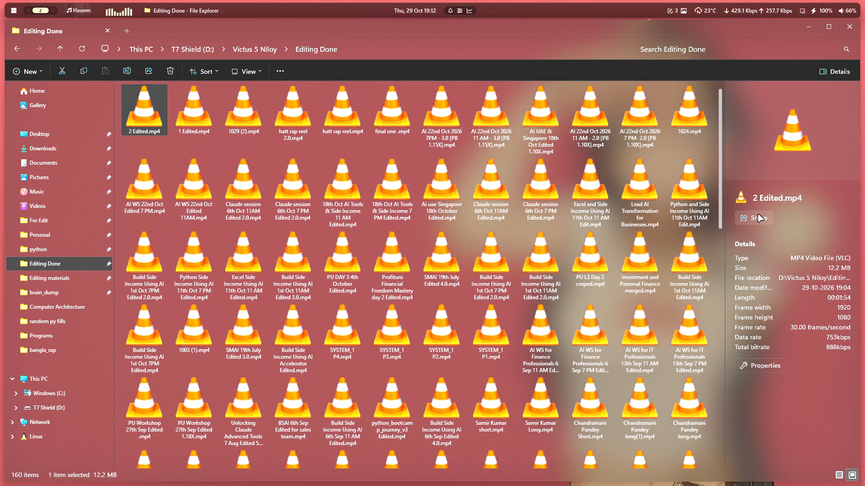
pyautogui.hotkey('alt', '3')
pyautogui.click(854, 27)
# Switch to Brave, pause the song in YouTube Music and resume the paused YouTube video.
pyautogui.hotkey('alt', '1')
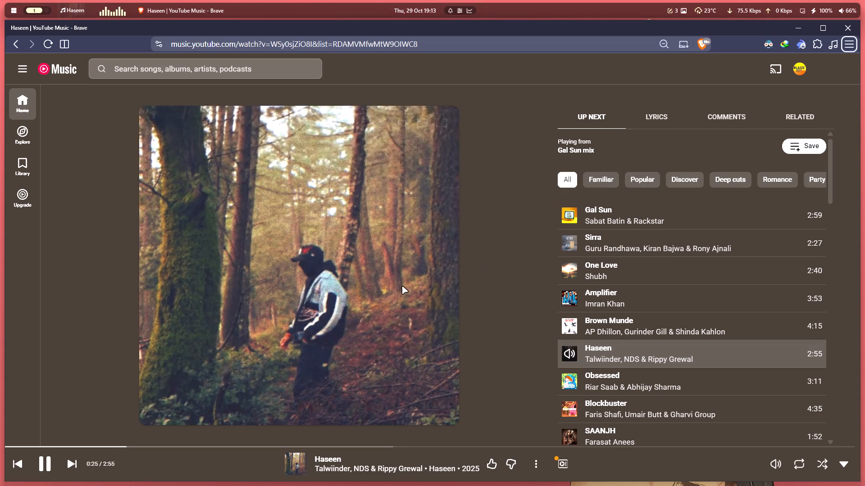
pyautogui.click(358, 293)
pyautogui.click(32, 71)
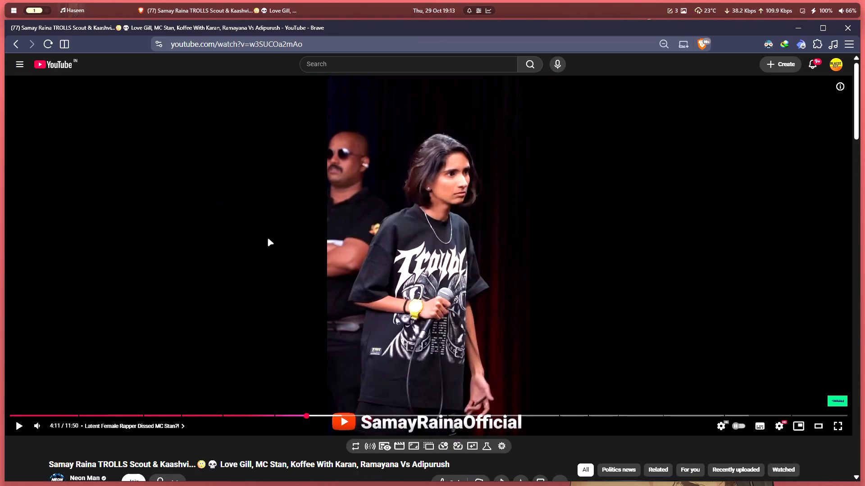
pyautogui.click(376, 219)
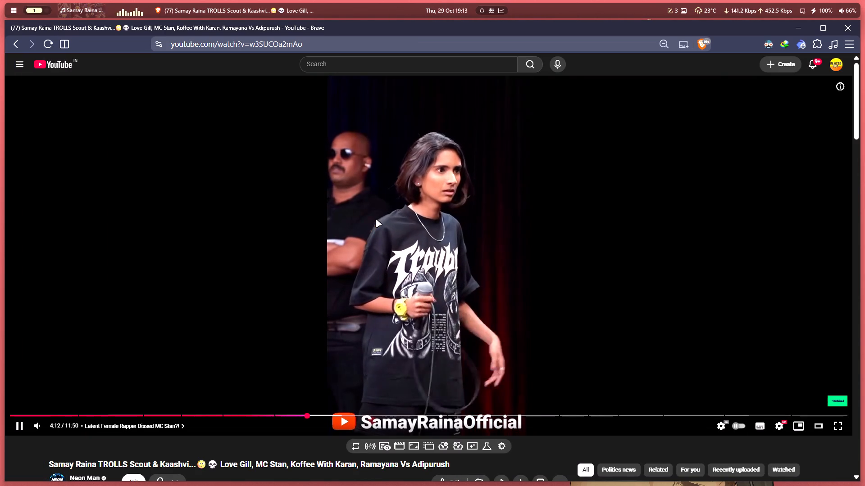
# Switch to File Explorer and reopen the Editing Done folder to check the exported numbered videos.
pyautogui.hotkey('alt', '2')
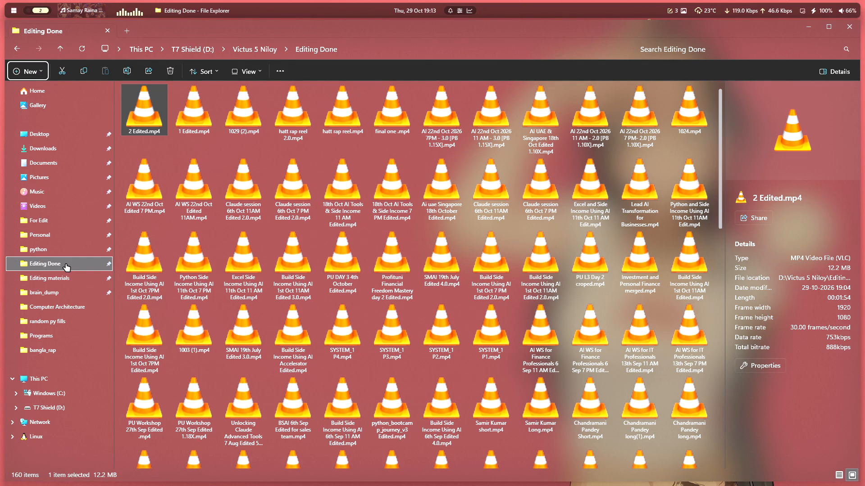
pyautogui.click(58, 249)
pyautogui.click(53, 270)
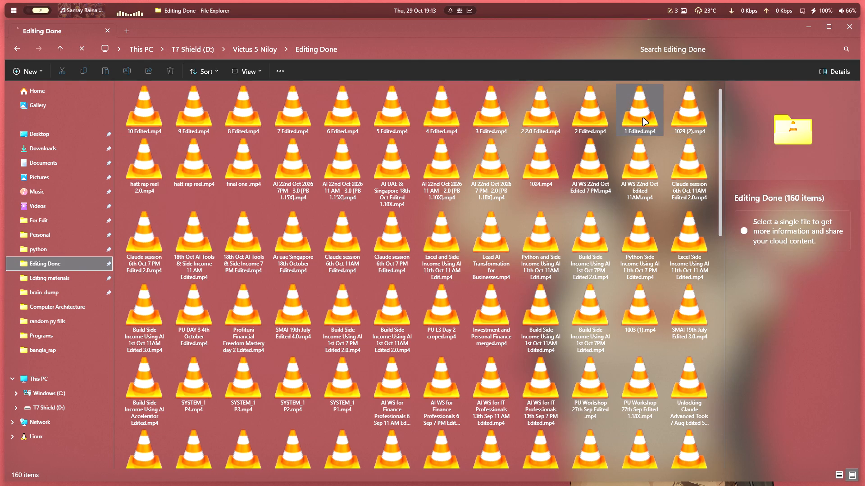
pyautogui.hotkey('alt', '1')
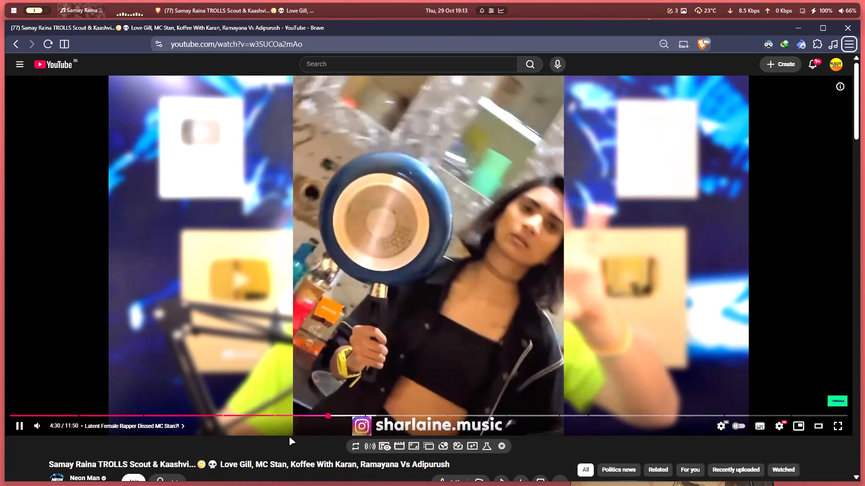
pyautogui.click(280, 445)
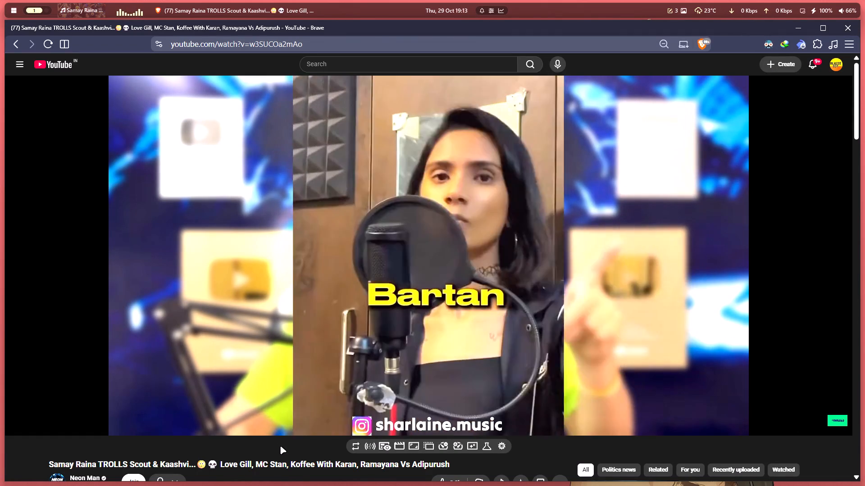